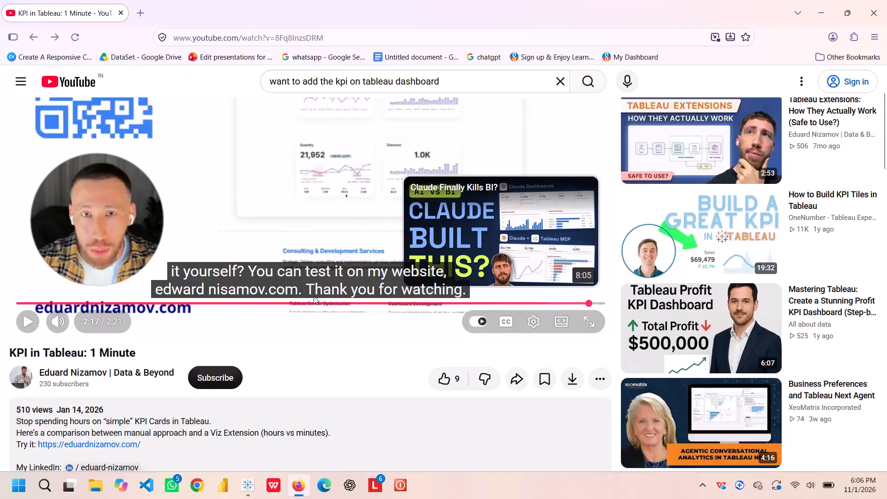
# Open the creator's website linked in the video description and go to its KPI Cards extension page.
pyautogui.click(86, 358)
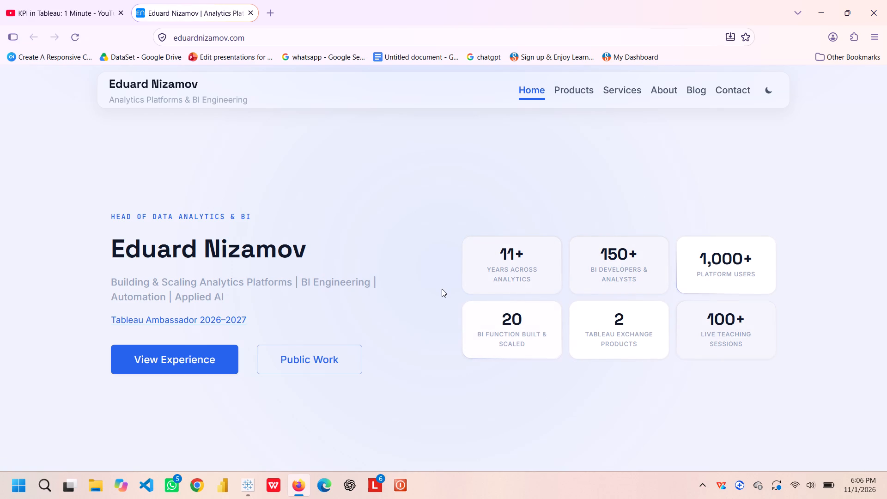
pyautogui.scroll(-2, 442, 289)
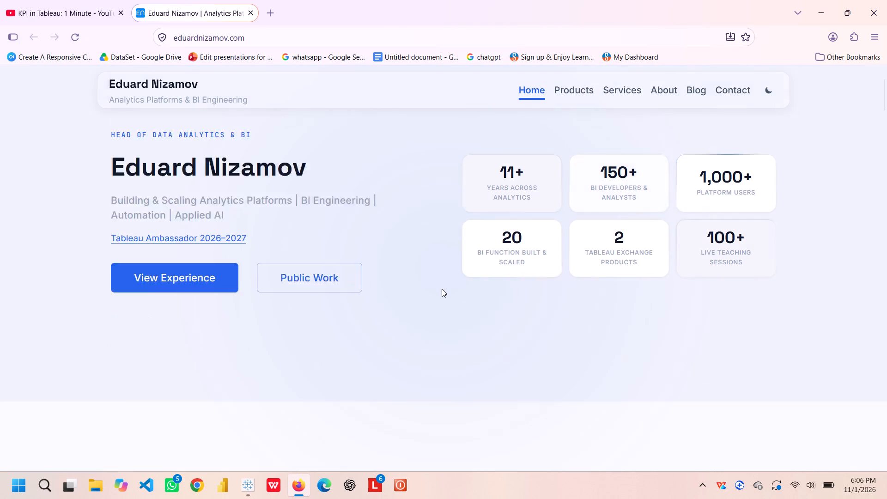
pyautogui.scroll(-5, 442, 289)
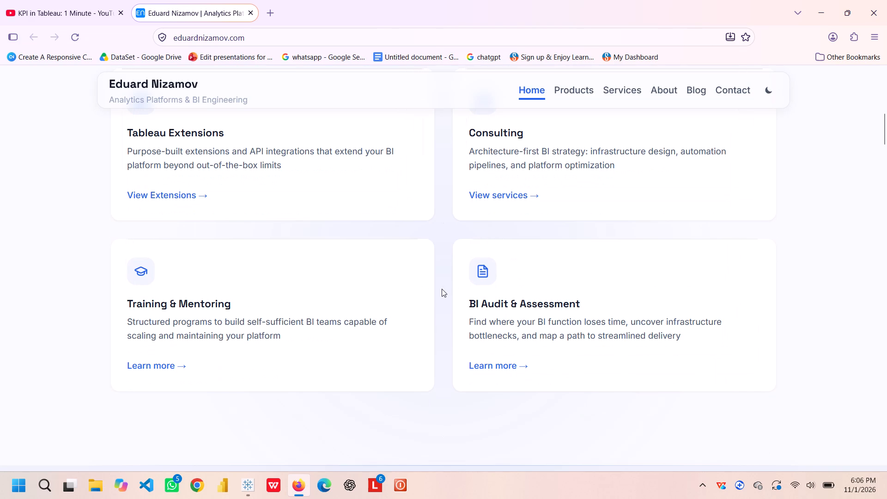
pyautogui.rightClick(442, 289)
pyautogui.rightClick(442, 289)
pyautogui.scroll(-4, 442, 289)
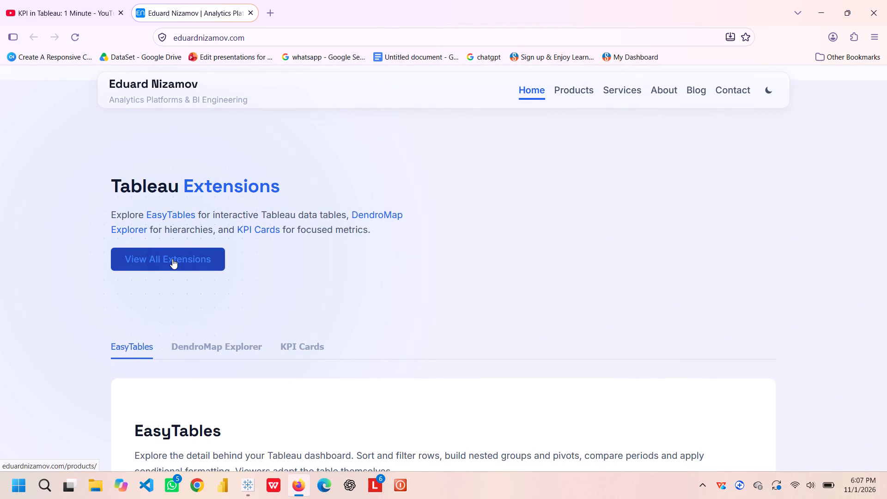
pyautogui.click(255, 229)
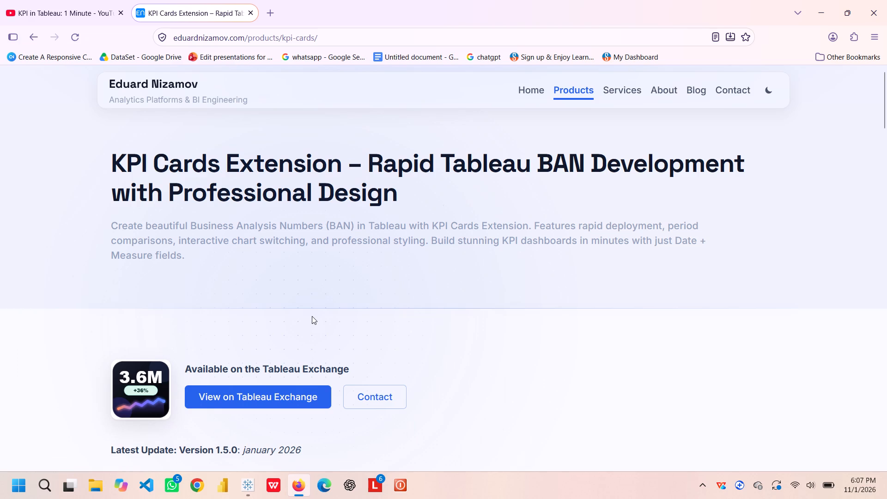
# Read the KPI Cards page from the update notes and capabilities down to the Tableau Server/Online configuration instructions.
pyautogui.scroll(-3, 312, 316)
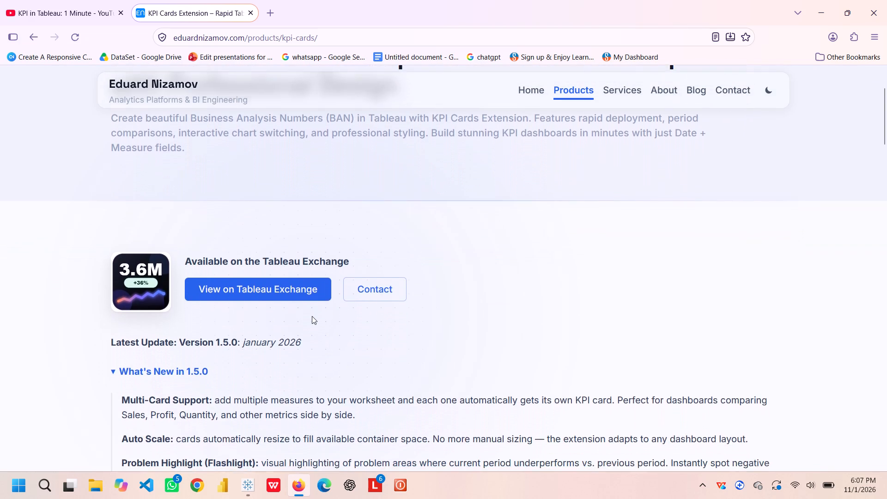
pyautogui.scroll(-5, 312, 316)
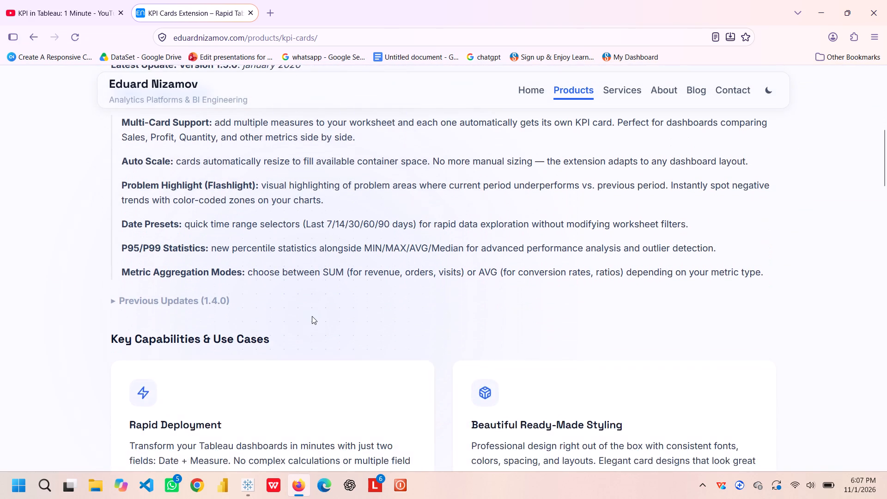
pyautogui.scroll(-7, 312, 316)
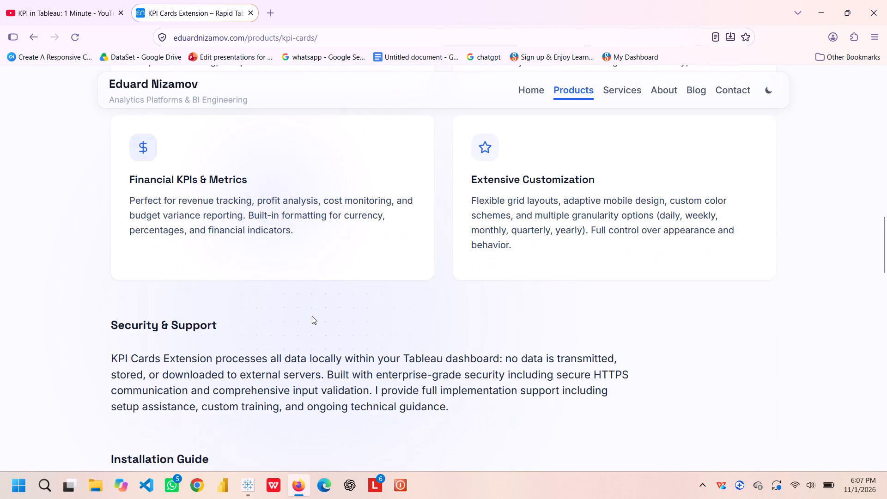
pyautogui.scroll(-4, 312, 316)
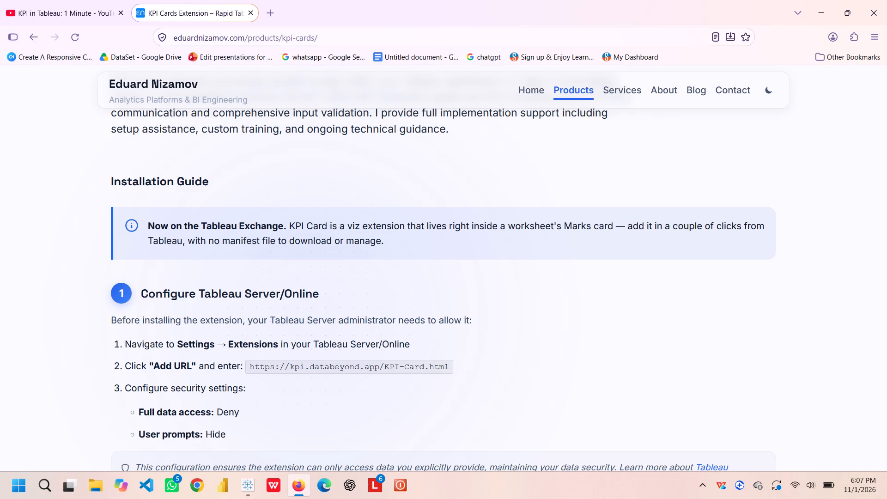
pyautogui.scroll(-2, 312, 316)
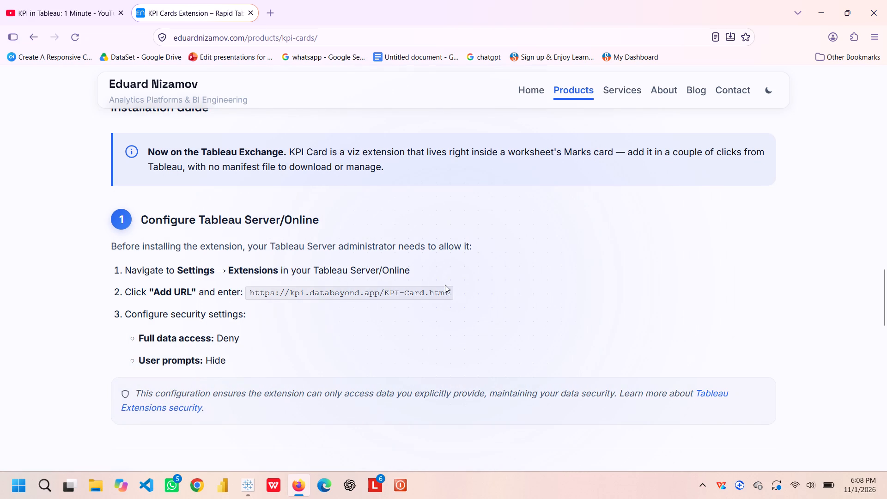
pyautogui.moveTo(449, 291); pyautogui.dragTo(266, 304)
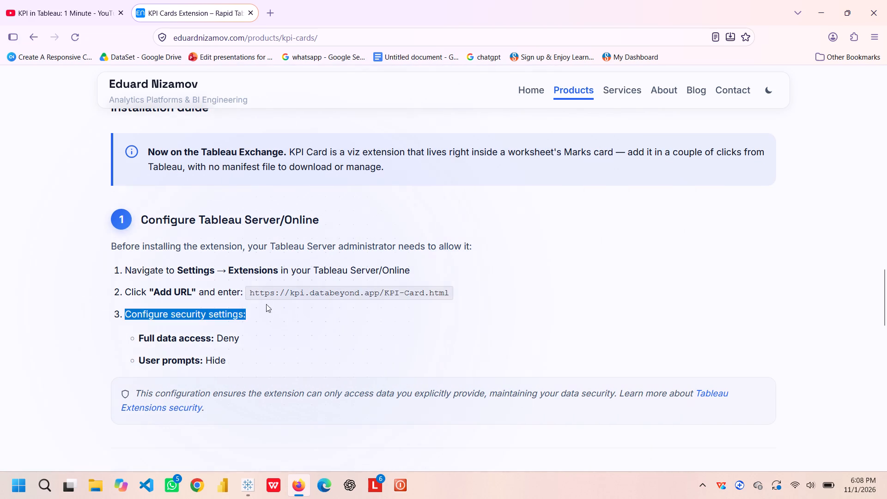
pyautogui.moveTo(266, 304); pyautogui.dragTo(251, 296)
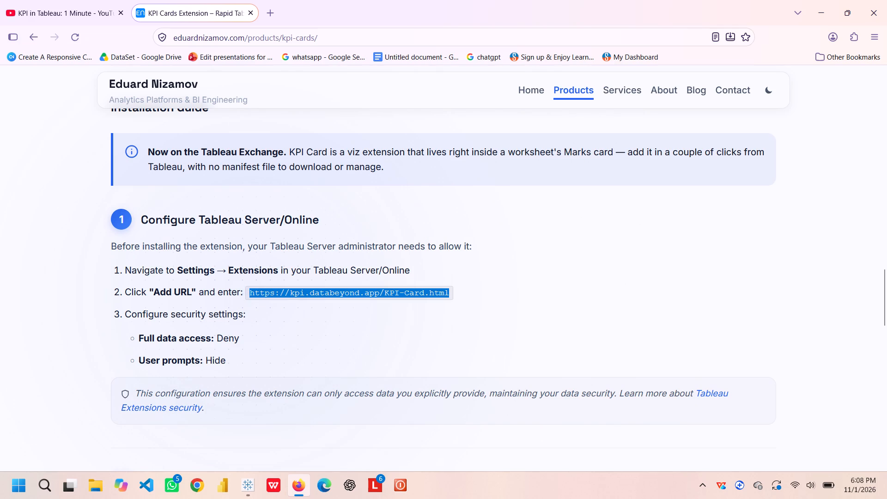
pyautogui.hotkey('ctrl', 'c')
pyautogui.click(372, 347)
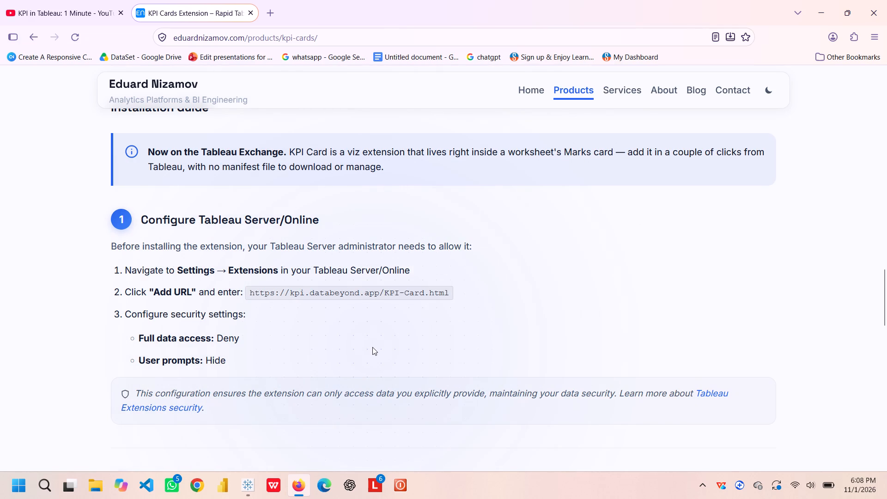
# Read the installation guide's instructions on getting KPI Card from the Tableau Exchange and preparing the worksheet.
pyautogui.scroll(-2, 372, 347)
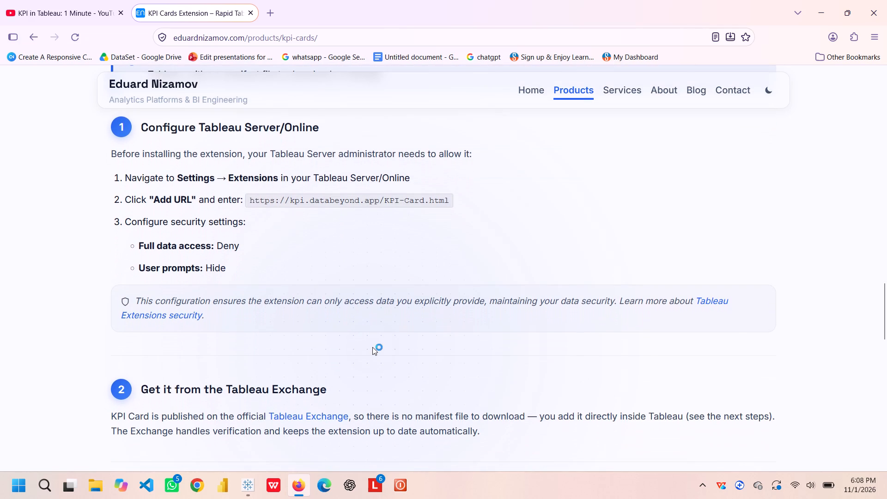
pyautogui.scroll(-1, 372, 347)
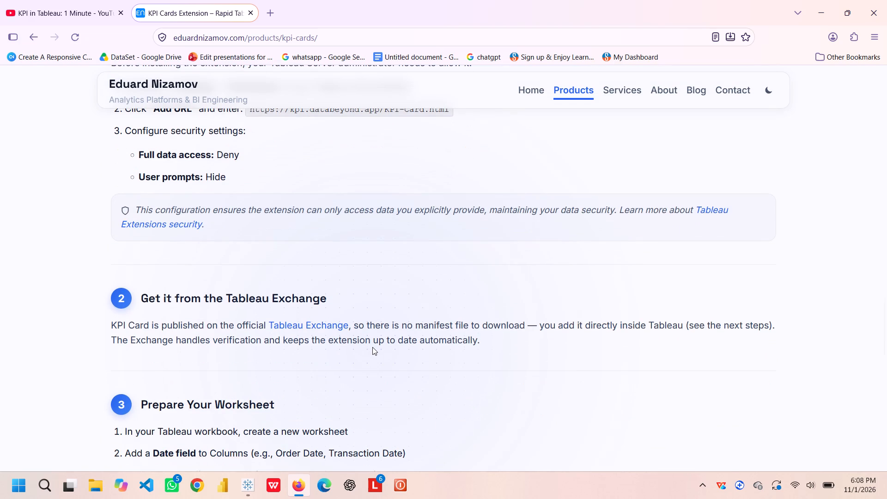
pyautogui.scroll(-2, 372, 347)
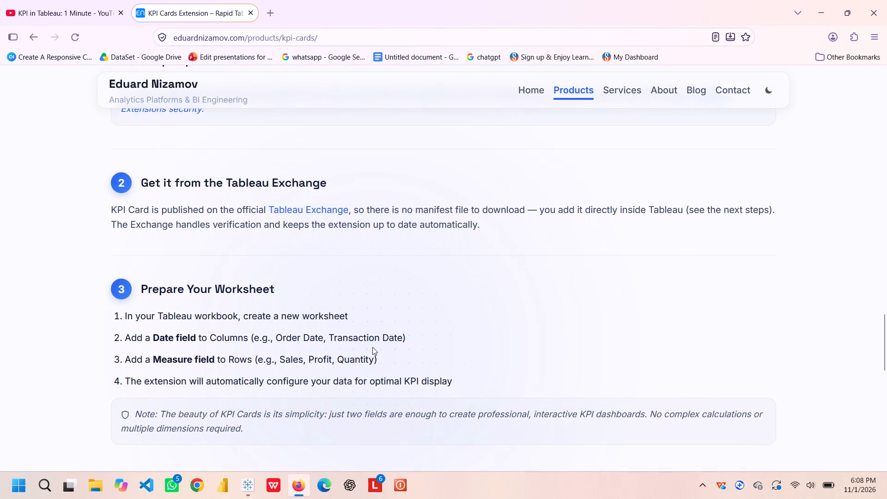
pyautogui.scroll(-1, 372, 347)
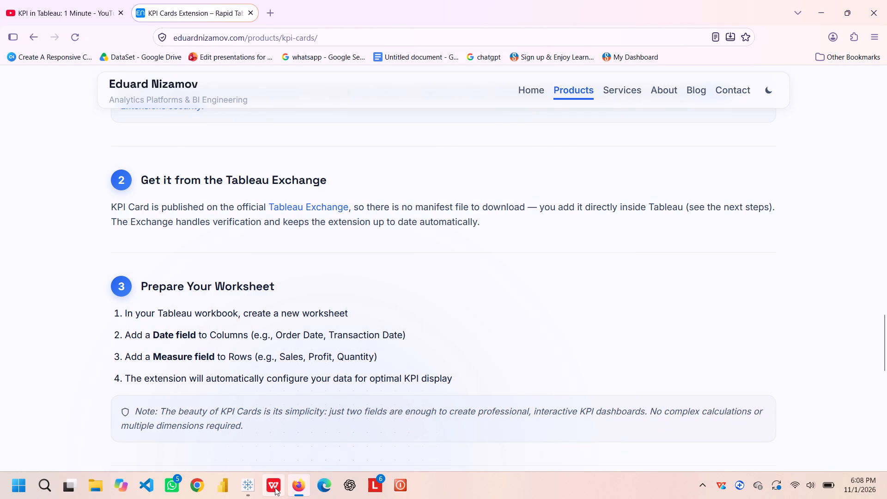
# Switch to Tableau and close the practice workbook, saving its changes.
pyautogui.click(256, 487)
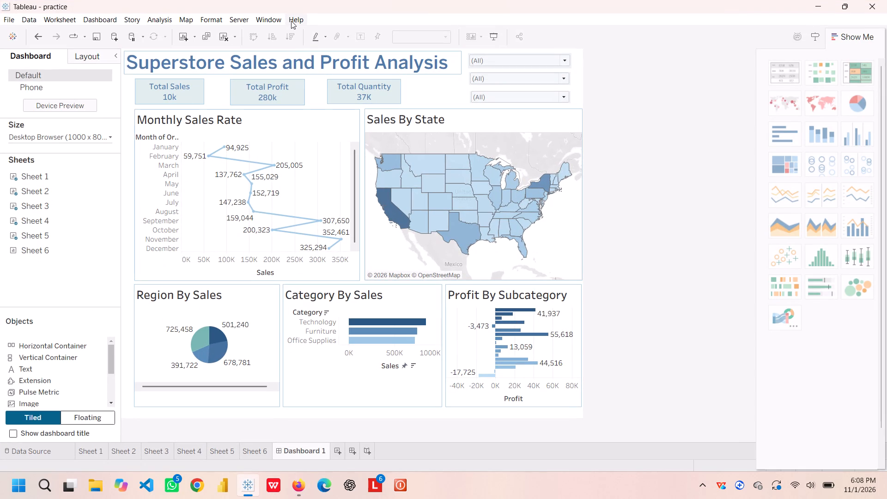
pyautogui.click(9, 17)
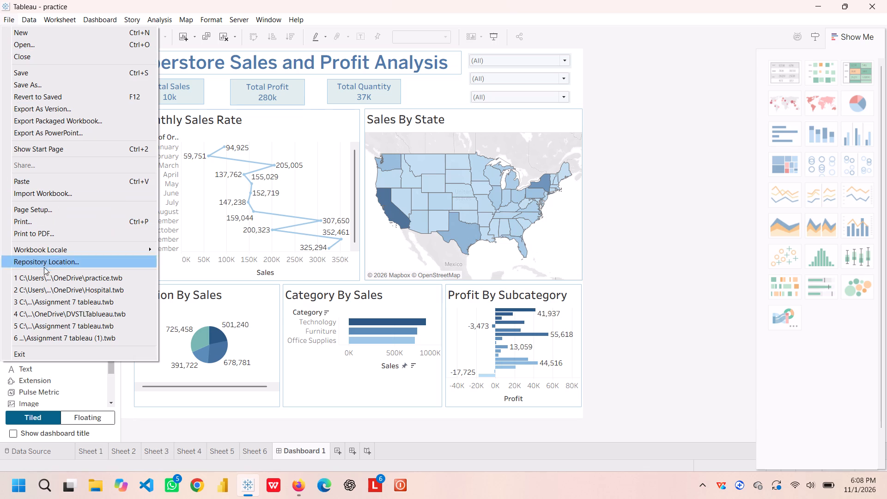
pyautogui.click(7, 22)
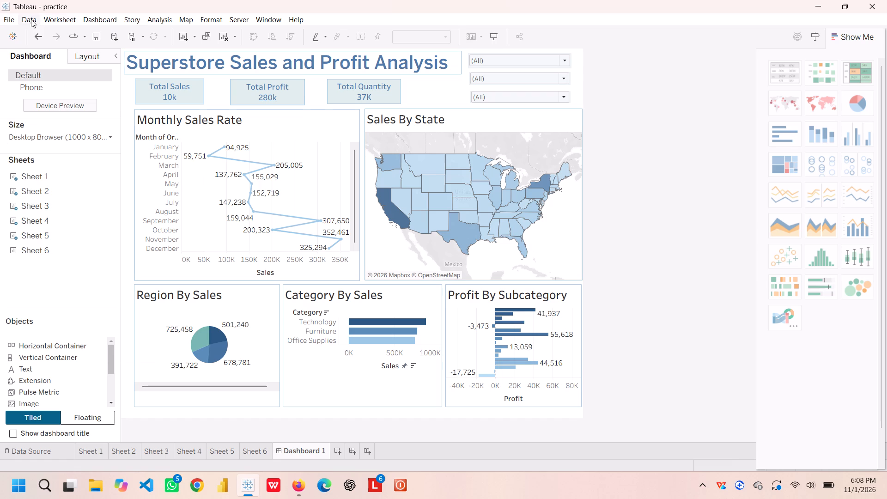
pyautogui.click(883, 4)
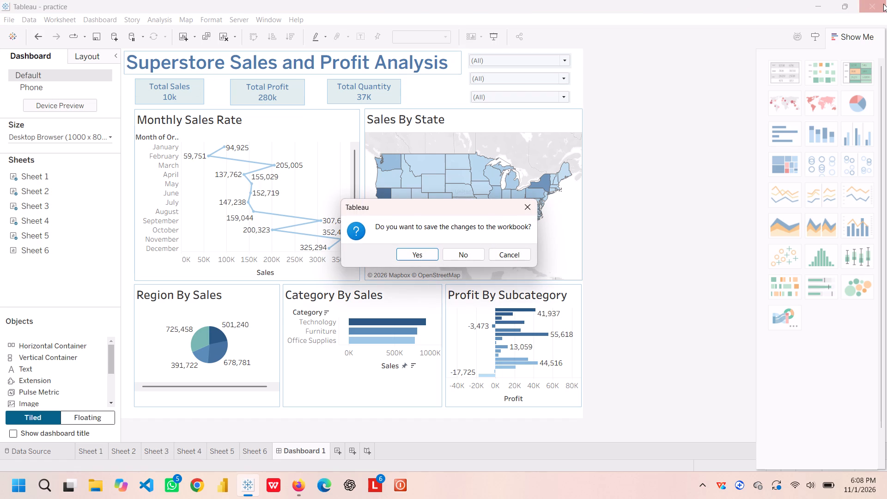
pyautogui.click(415, 261)
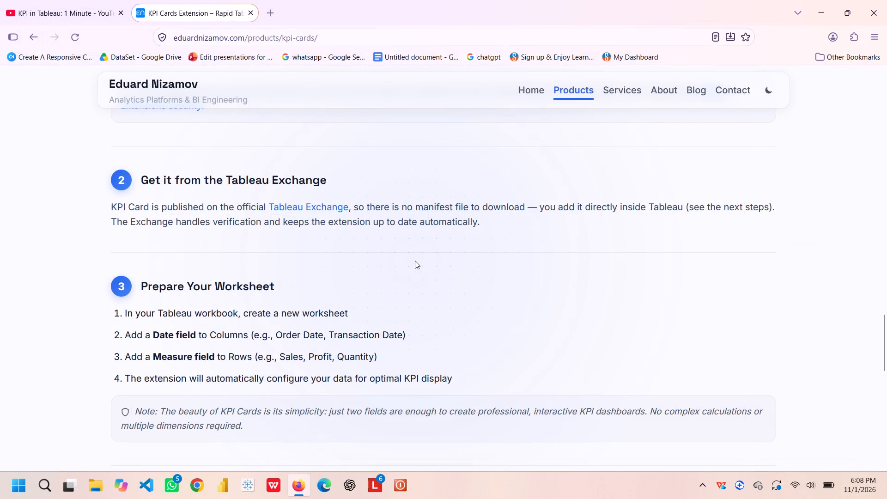
# Relaunch Tableau.
pyautogui.click(237, 498)
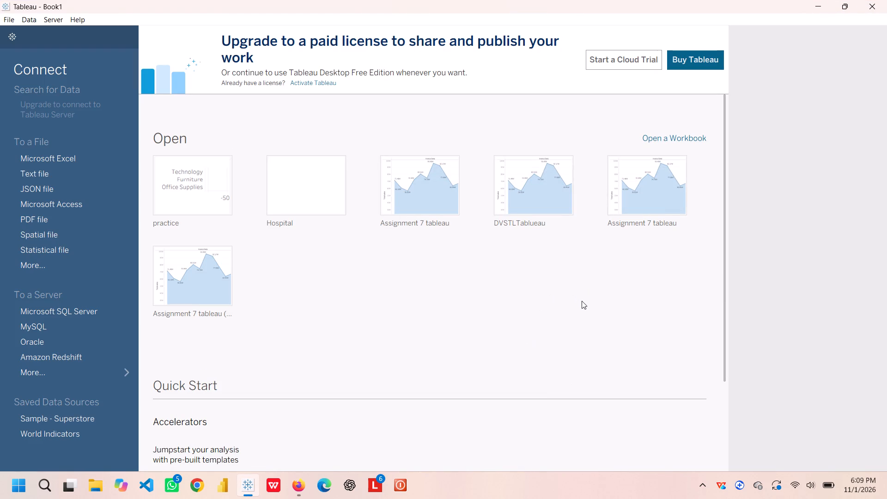
# Examine Tableau's start page and its file, data, server and help commands for an extension settings option.
pyautogui.scroll(-2, 582, 301)
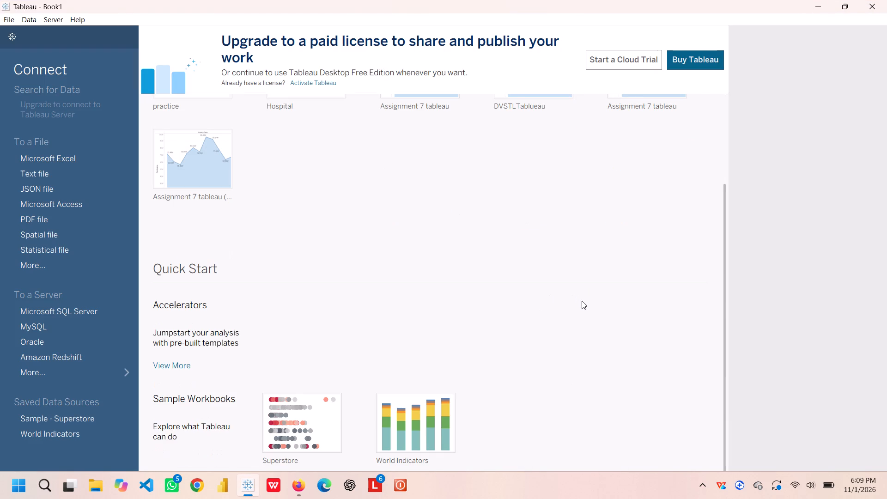
pyautogui.scroll(4, 582, 301)
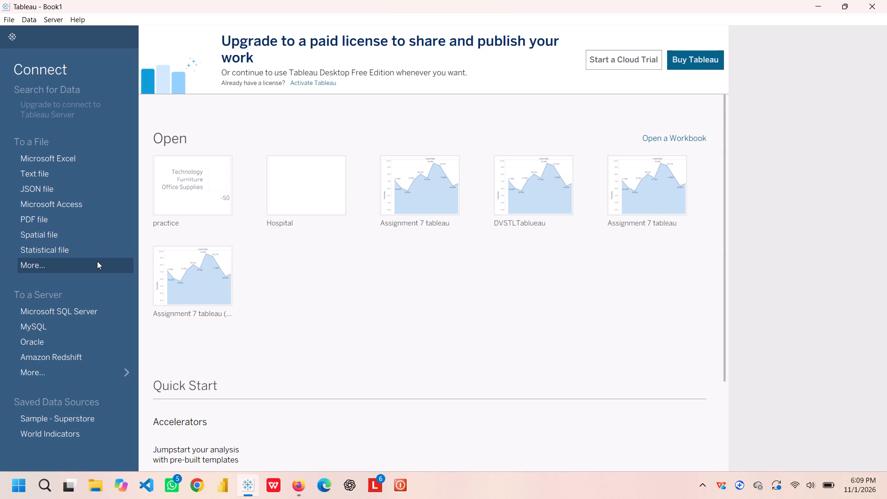
pyautogui.scroll(-2, 97, 261)
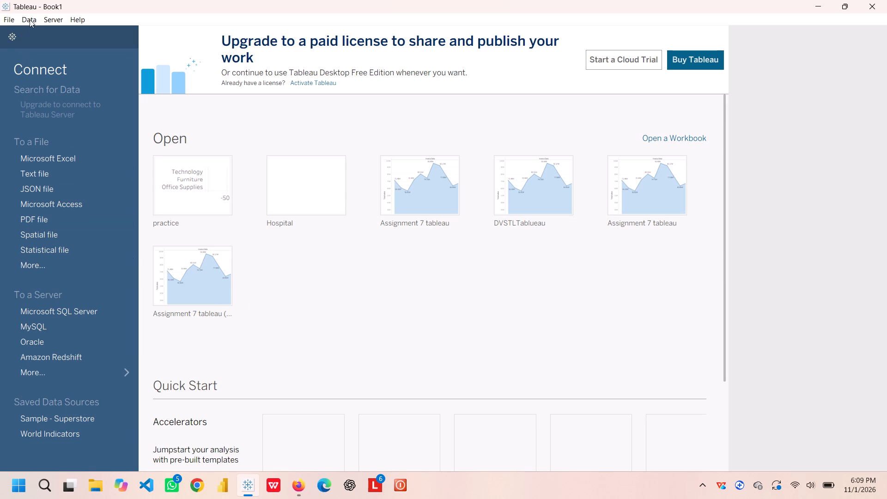
pyautogui.click(13, 19)
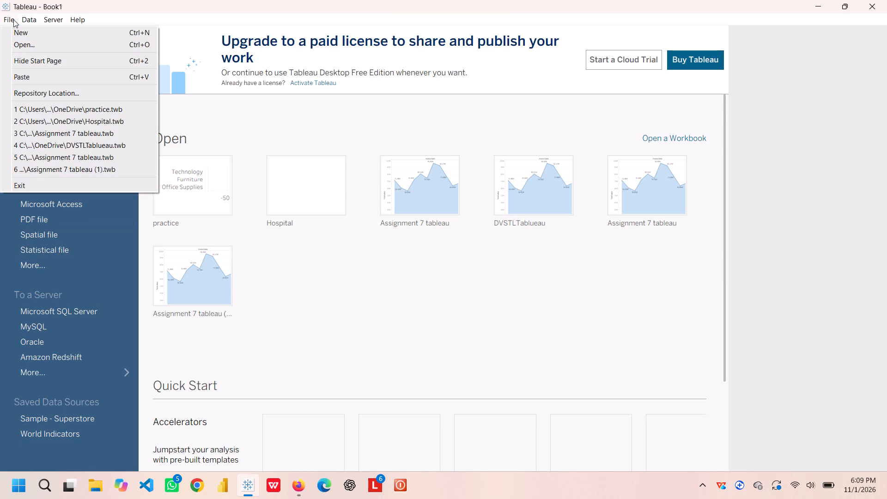
pyautogui.click(13, 19)
pyautogui.click(33, 17)
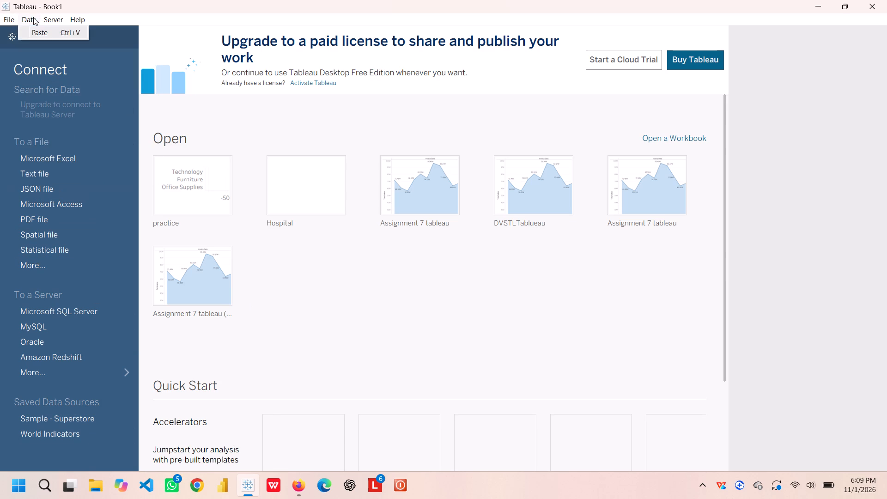
pyautogui.click(53, 18)
pyautogui.click(53, 18)
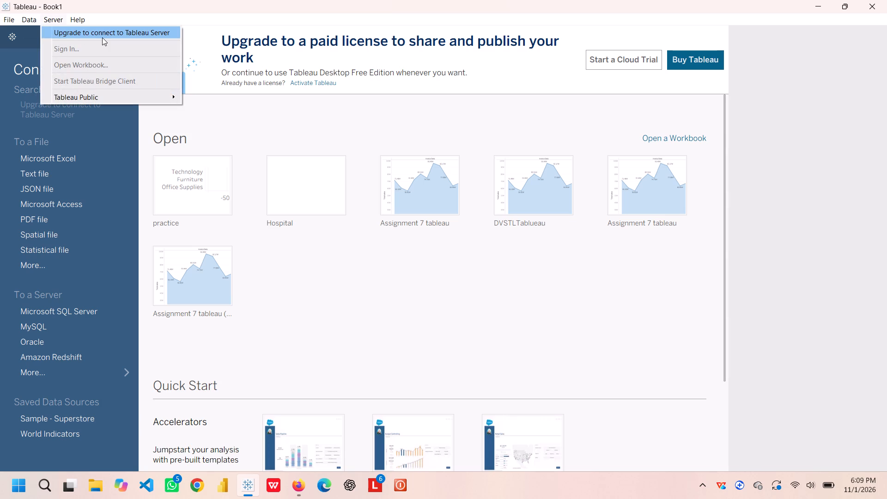
pyautogui.click(109, 102)
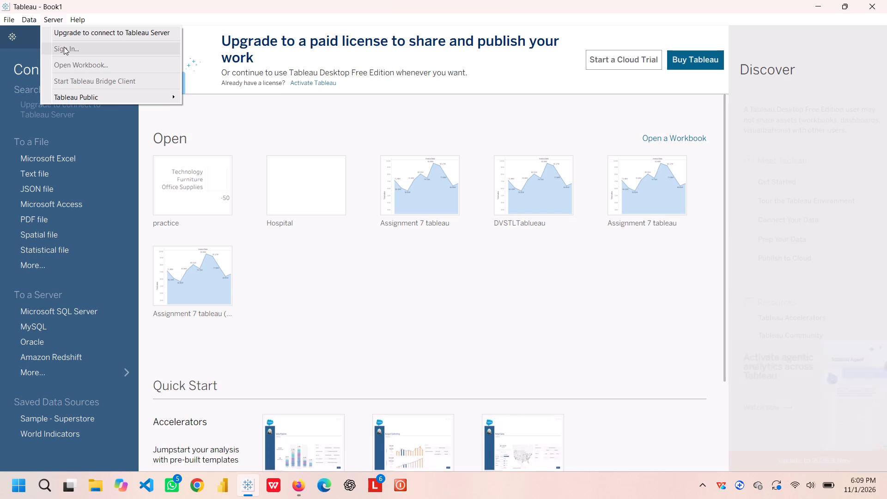
pyautogui.click(78, 18)
pyautogui.click(78, 18)
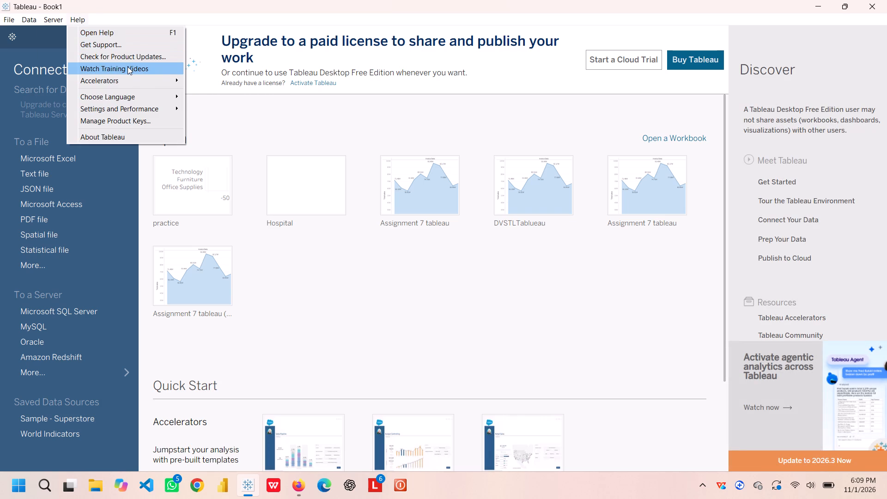
pyautogui.click(131, 107)
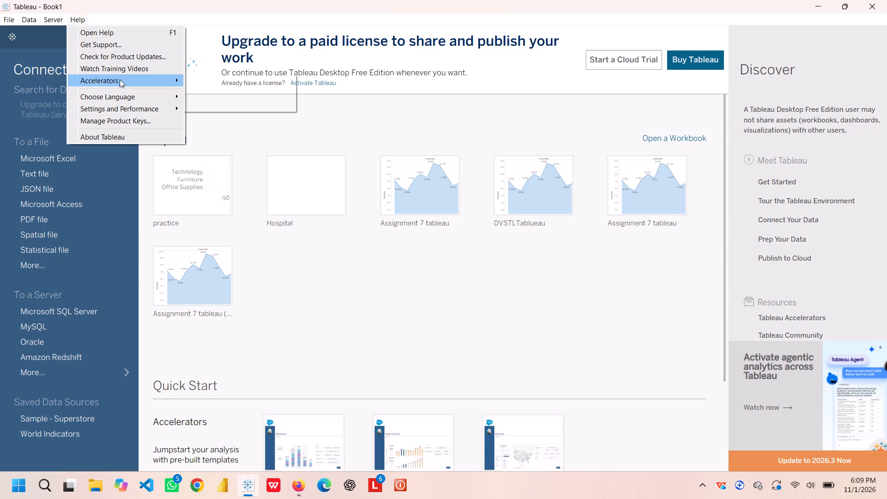
pyautogui.click(258, 132)
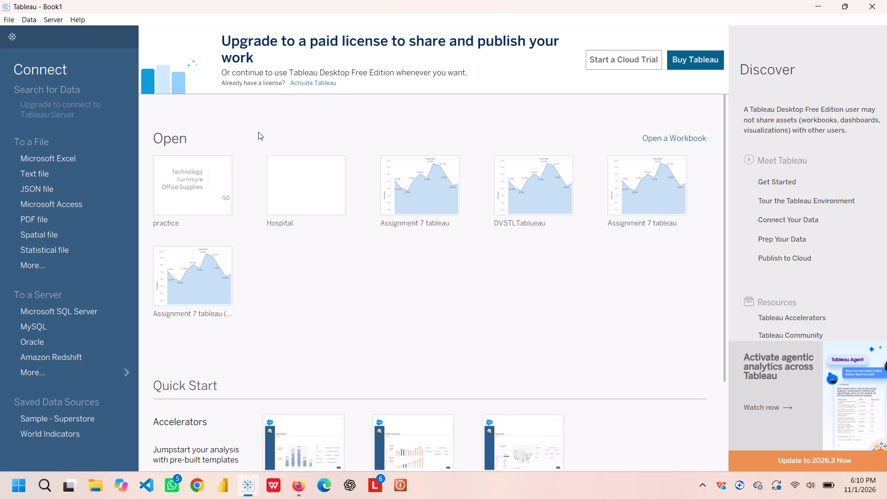
# Minimize the Tableau and Firefox windows.
pyautogui.click(814, 6)
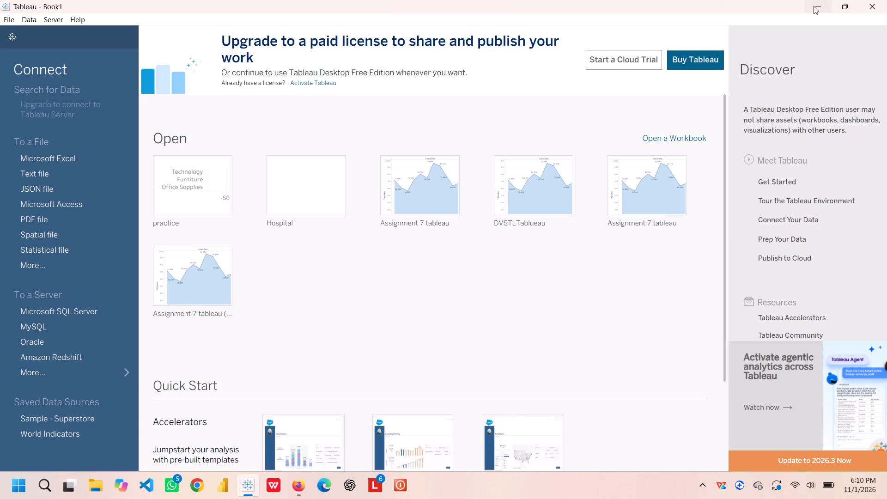
pyautogui.click(814, 6)
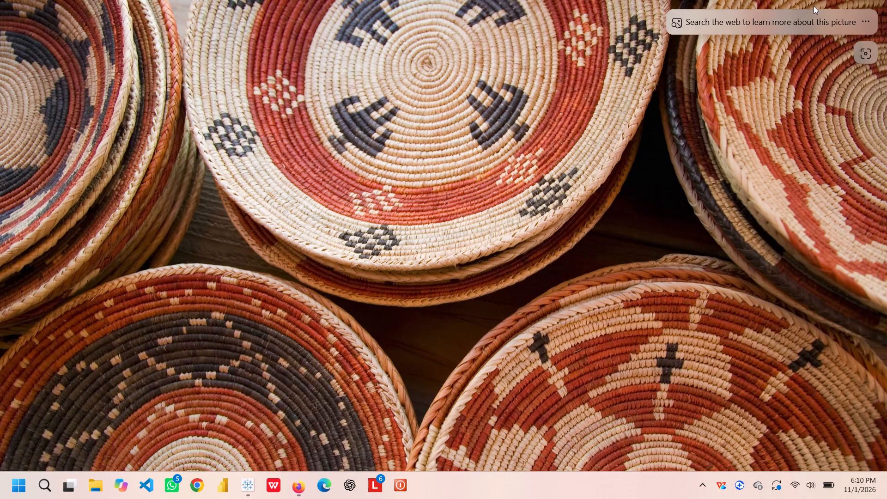
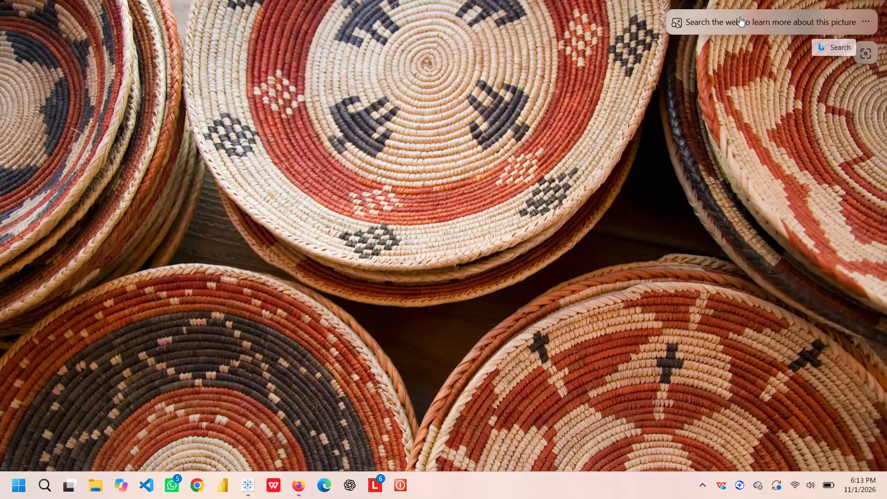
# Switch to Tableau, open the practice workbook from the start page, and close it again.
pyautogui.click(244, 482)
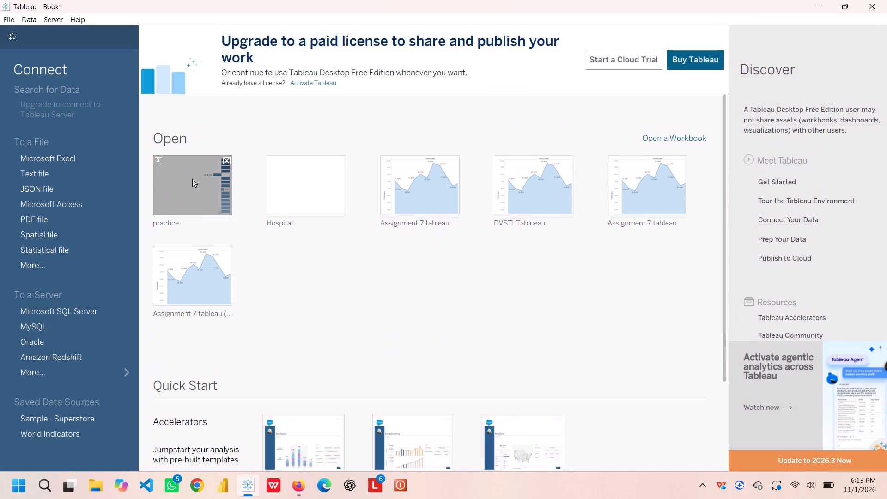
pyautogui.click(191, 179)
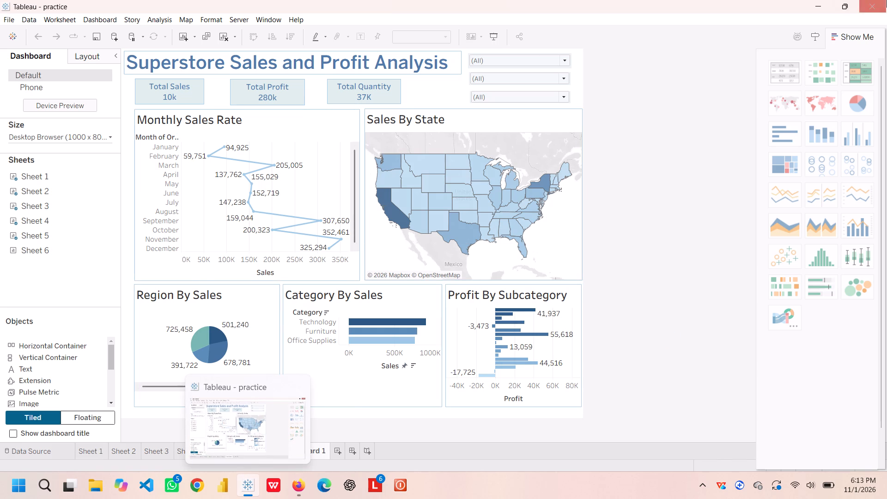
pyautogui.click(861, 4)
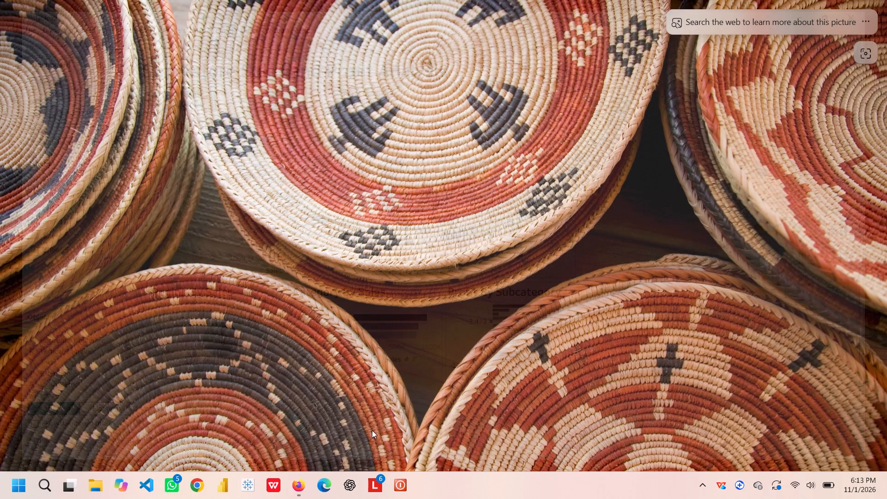
# Relaunch Tableau and open the Hospital workbook from the start page.
pyautogui.click(245, 487)
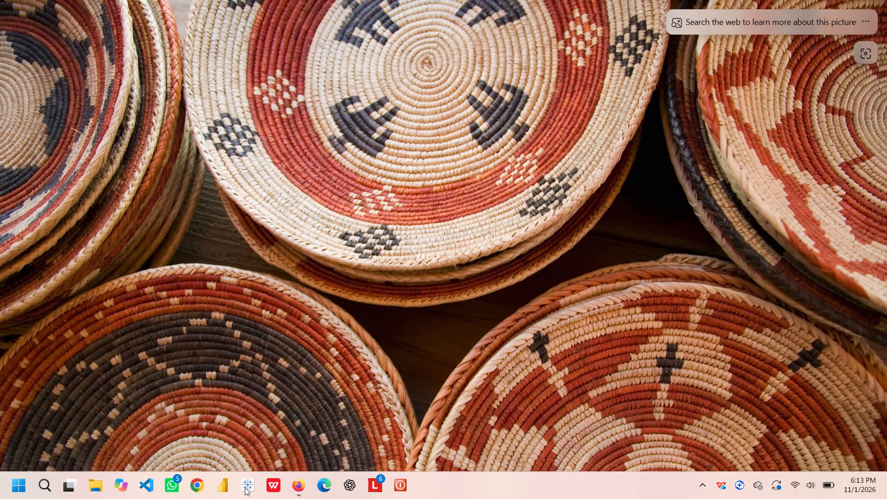
pyautogui.click(356, 489)
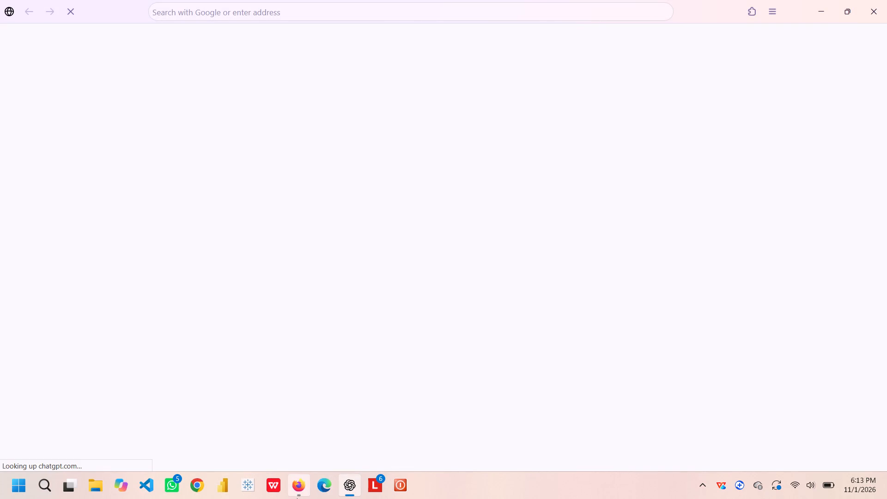
pyautogui.click(349, 389)
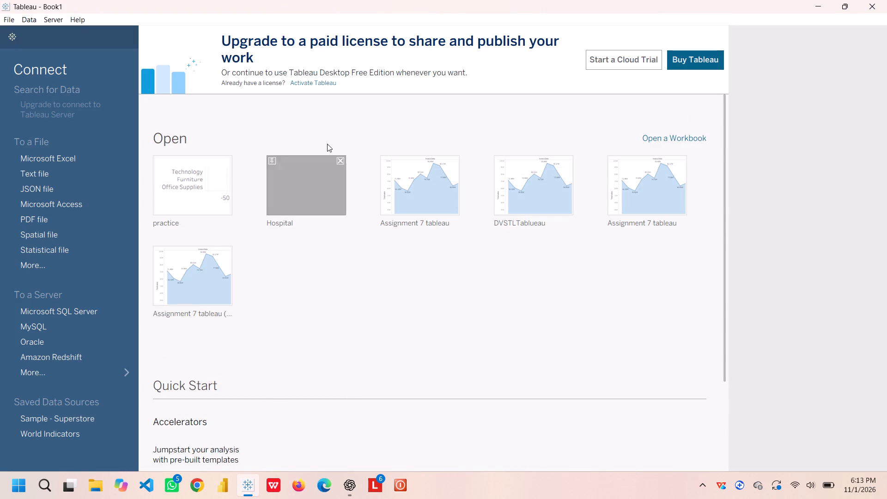
pyautogui.click(317, 174)
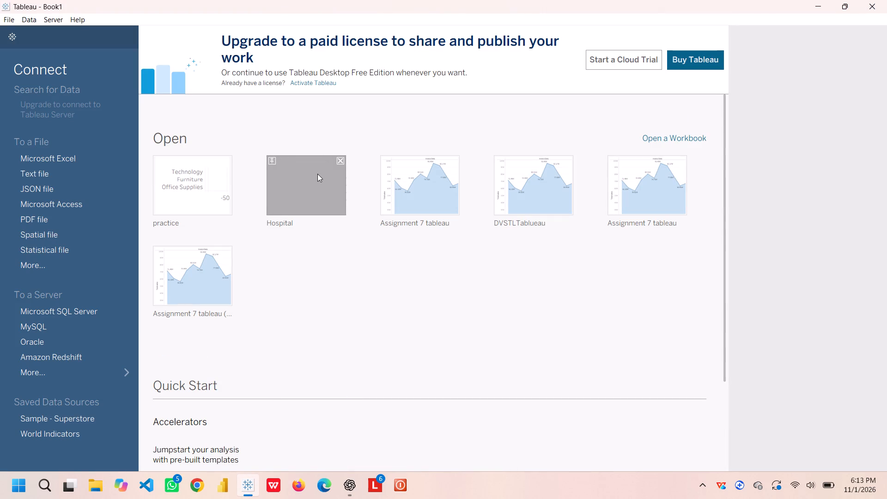
pyautogui.doubleClick(317, 174)
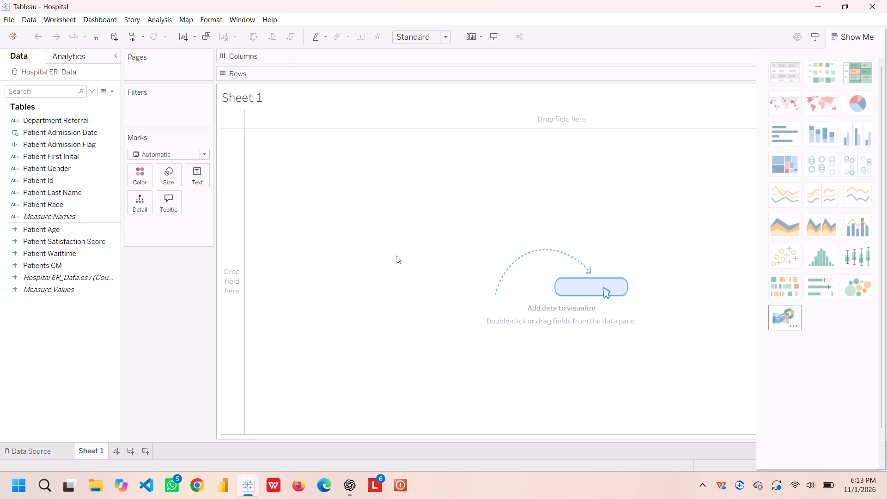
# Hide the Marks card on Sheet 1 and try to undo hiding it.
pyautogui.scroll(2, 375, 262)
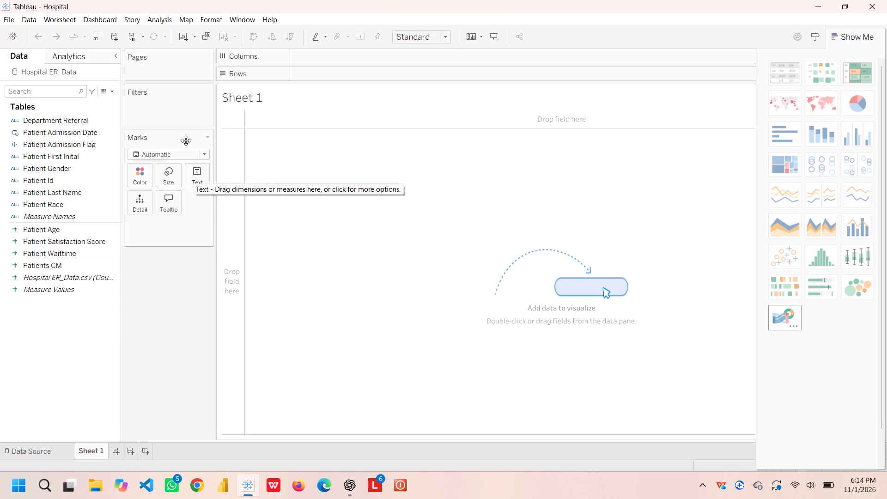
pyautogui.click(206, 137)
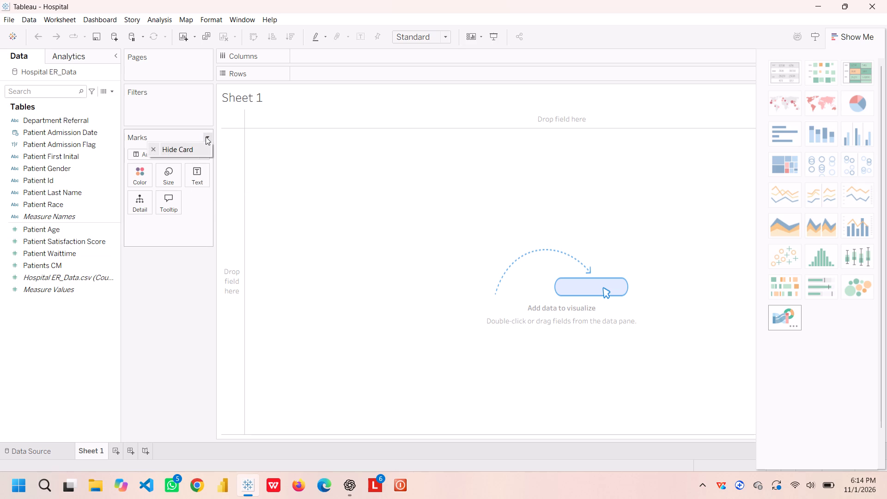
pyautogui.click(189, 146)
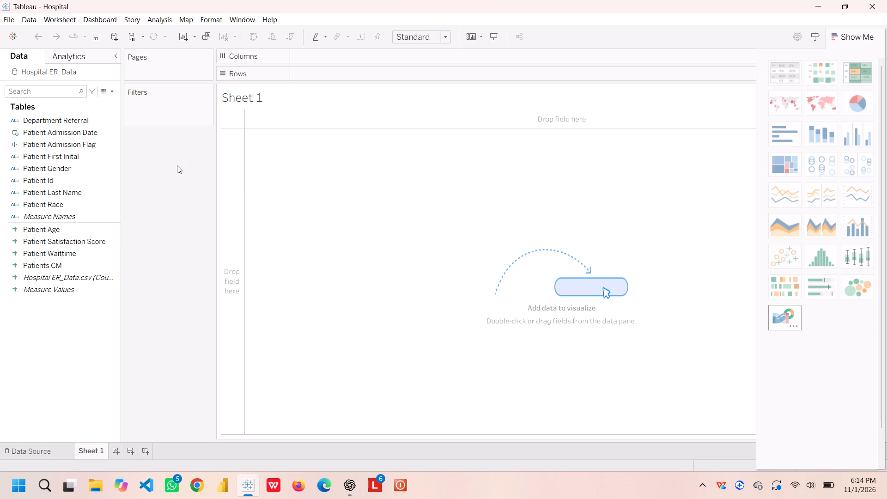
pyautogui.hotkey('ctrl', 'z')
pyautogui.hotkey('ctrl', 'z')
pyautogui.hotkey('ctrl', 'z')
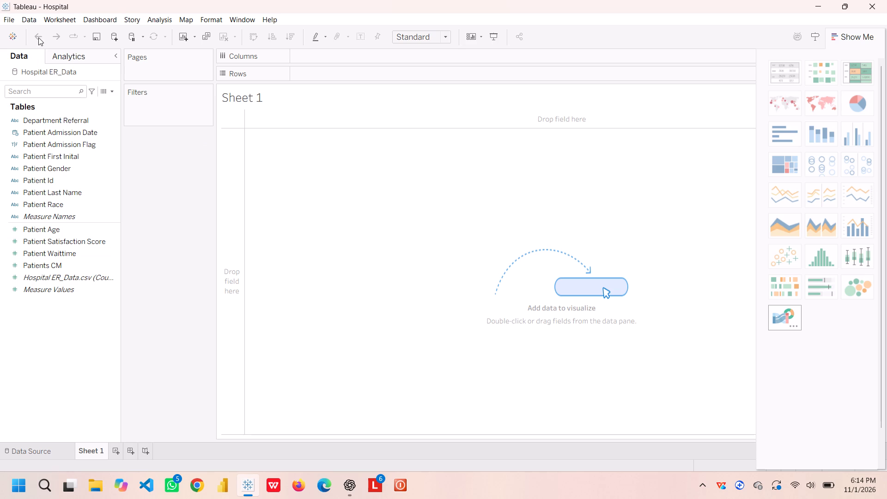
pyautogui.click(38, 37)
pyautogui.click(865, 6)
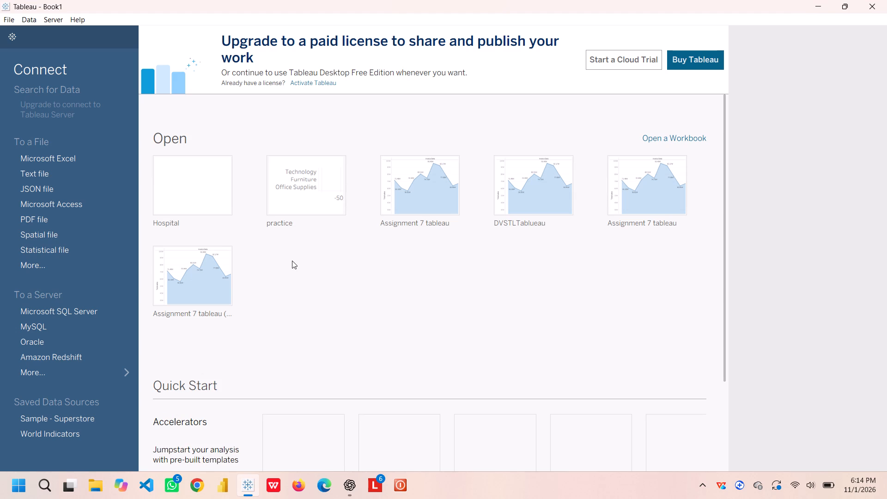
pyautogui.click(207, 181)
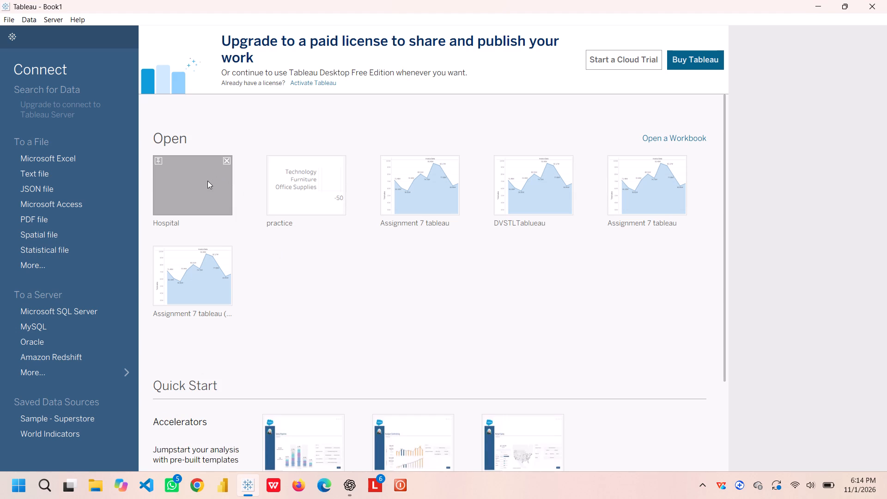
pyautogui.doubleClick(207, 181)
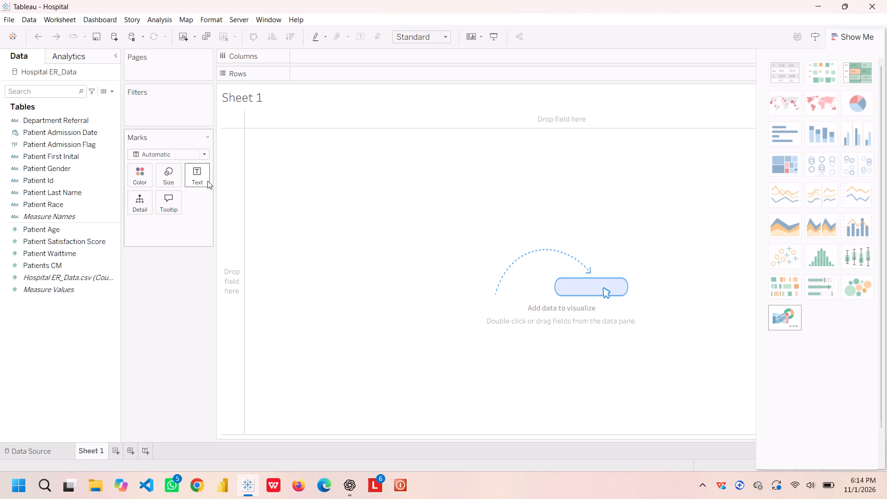
# Open the viz extension gallery from Sheet 1's mark types to add an extension.
pyautogui.click(206, 152)
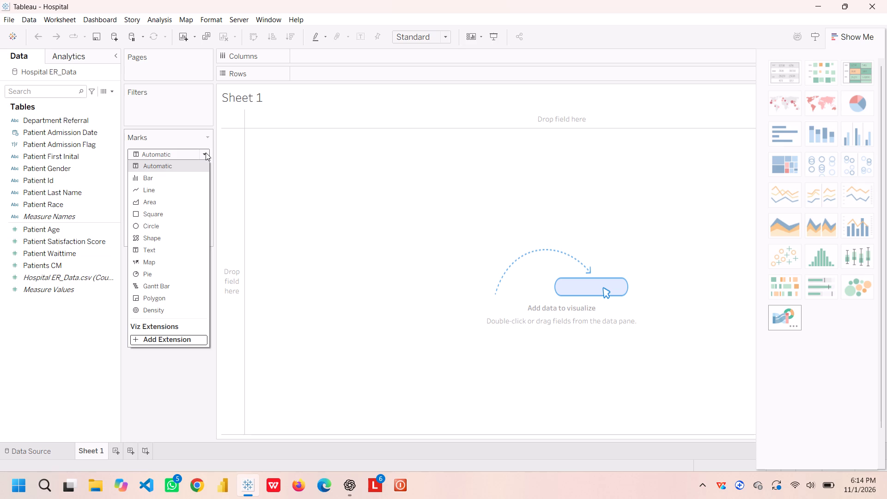
pyautogui.scroll(-1, 156, 281)
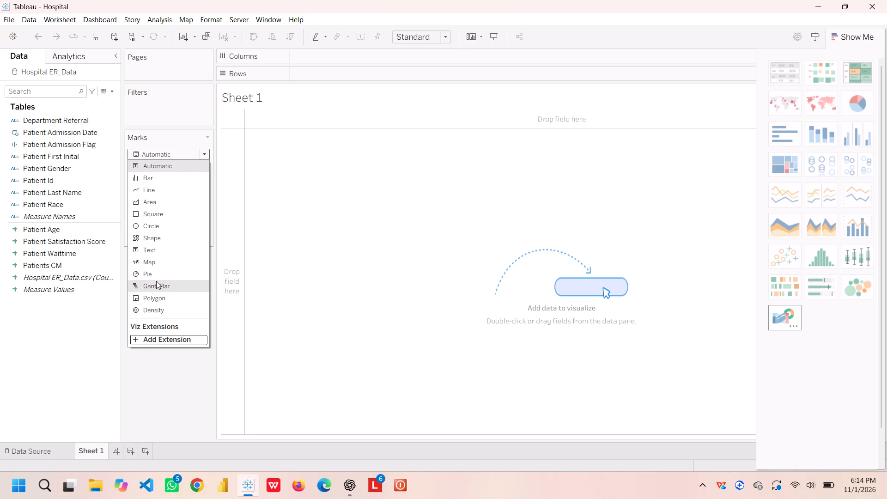
pyautogui.scroll(-1, 156, 281)
pyautogui.scroll(1, 156, 281)
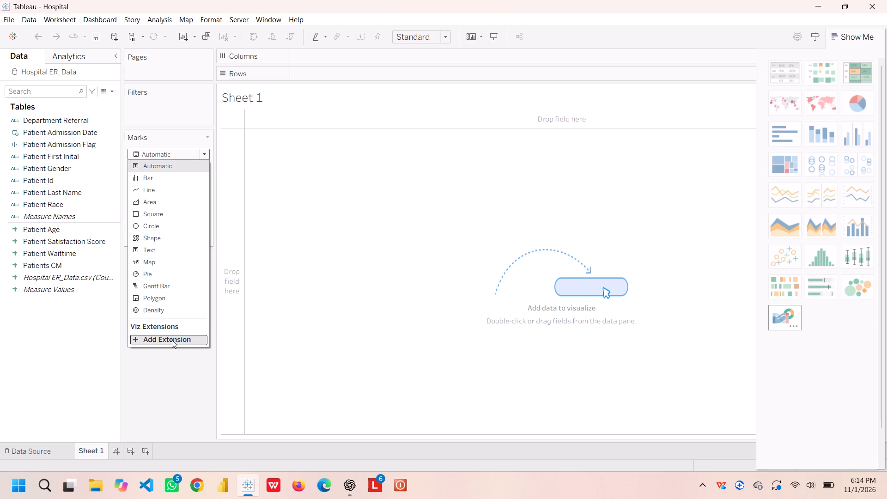
pyautogui.click(172, 340)
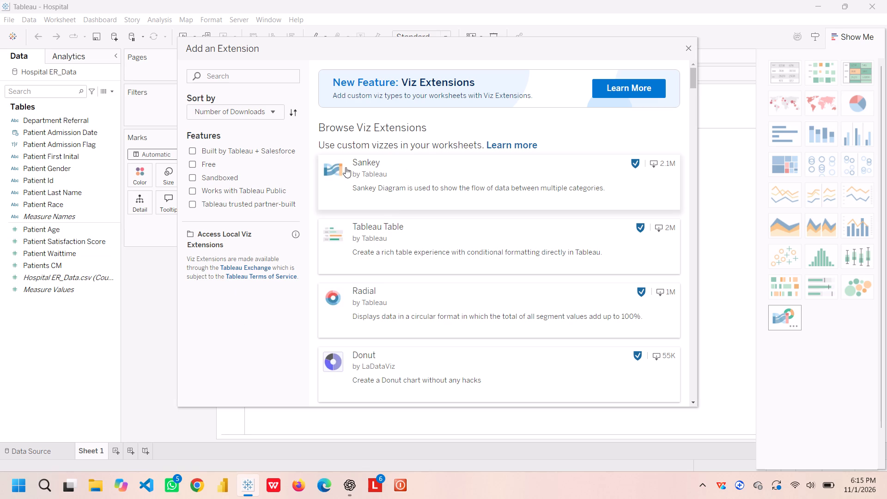
# Search the viz extensions for KPI Cards, including the word "by" and the extension developer's name.
pyautogui.click(263, 75)
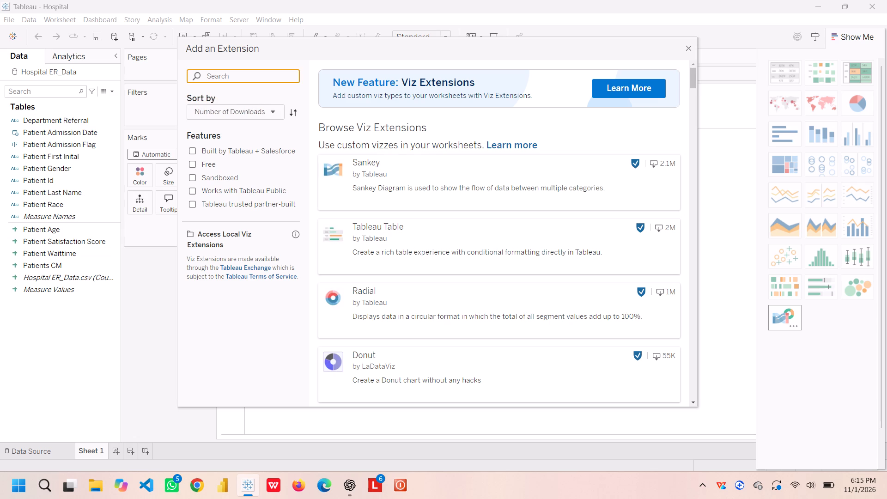
pyautogui.write('K{')
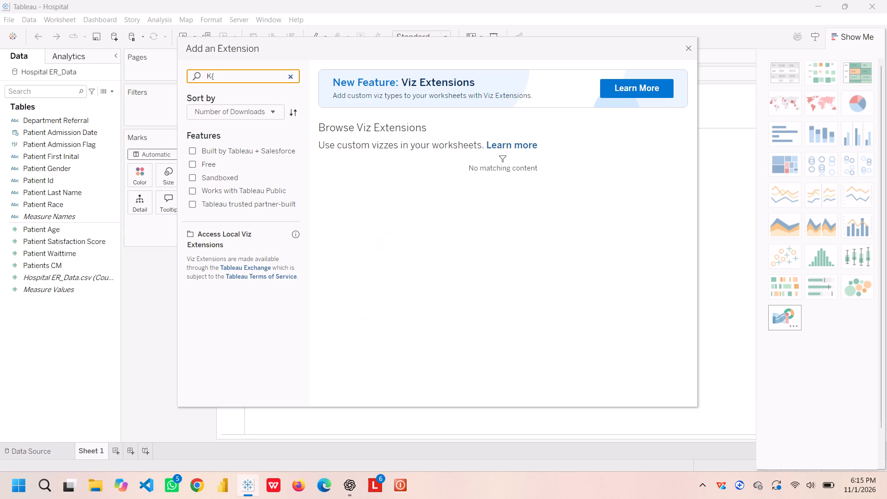
pyautogui.hotkey('shift', 'BackSpace')
pyautogui.write('PI')
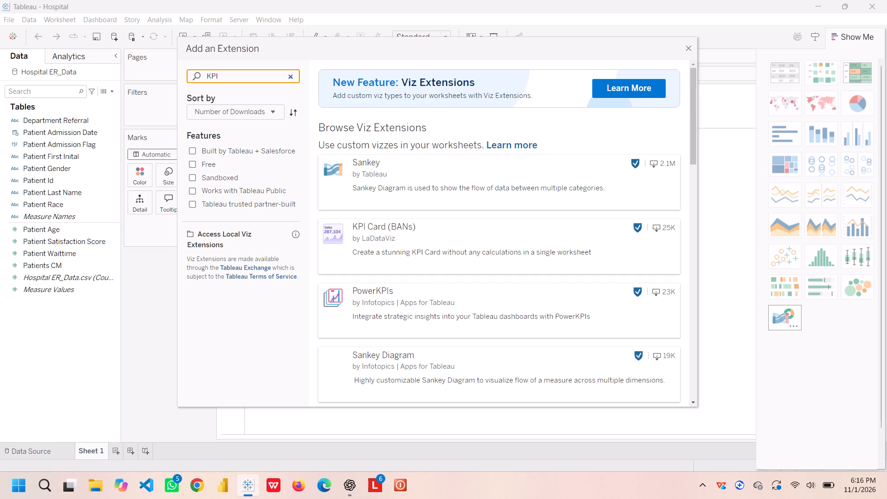
pyautogui.press('space')
pyautogui.write('by')
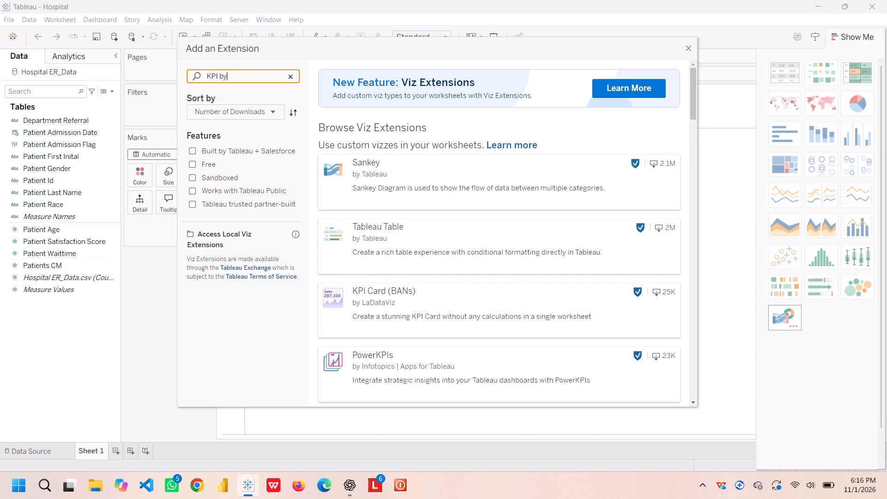
pyautogui.press('space')
pyautogui.write('Ed')
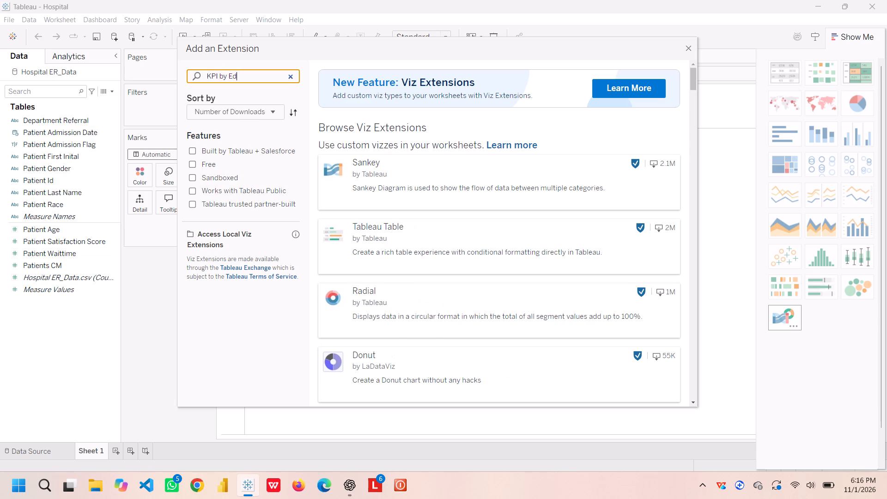
pyautogui.click(220, 75)
pyautogui.write('Cards')
pyautogui.press('space')
pyautogui.click(268, 74)
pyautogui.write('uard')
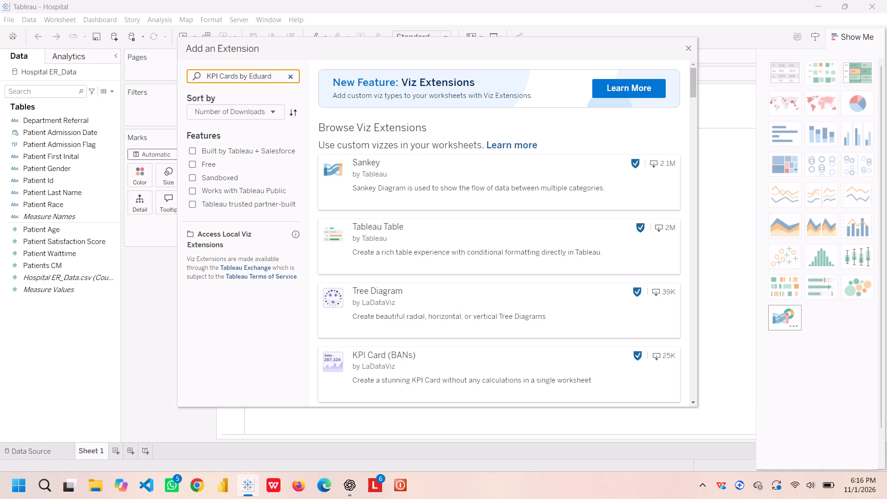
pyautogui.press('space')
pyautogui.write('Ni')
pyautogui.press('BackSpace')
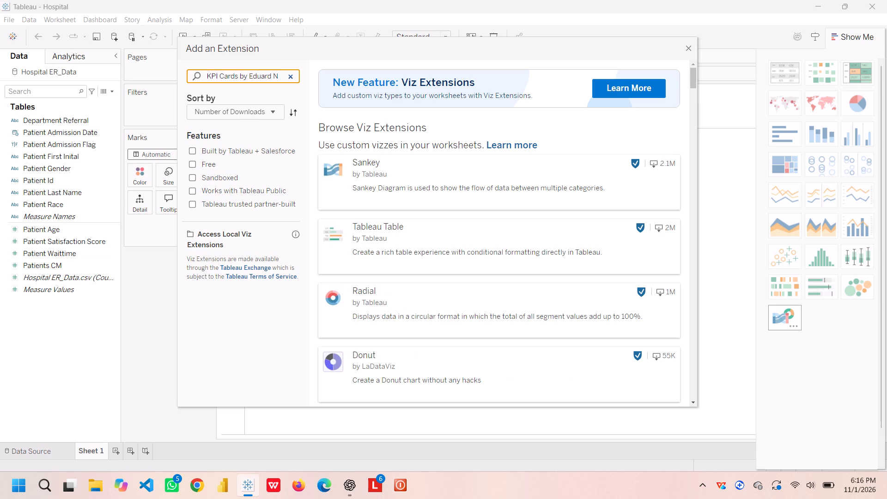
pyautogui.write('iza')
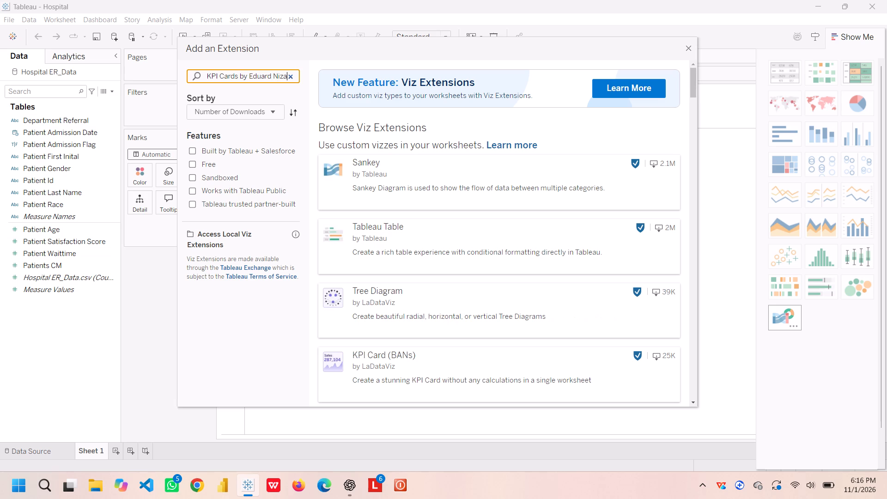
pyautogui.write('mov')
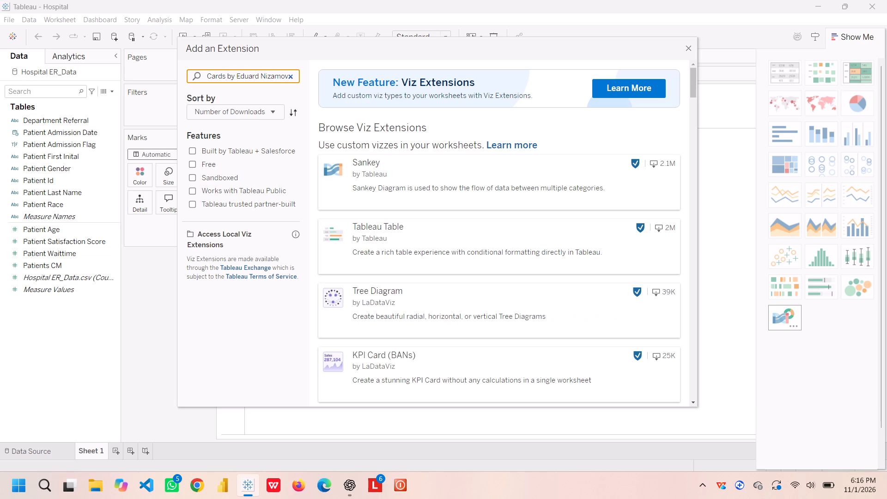
# Submit the KPI Cards search and look through the listed viz extensions for a matching entry.
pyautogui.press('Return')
pyautogui.scroll(-2, 552, 252)
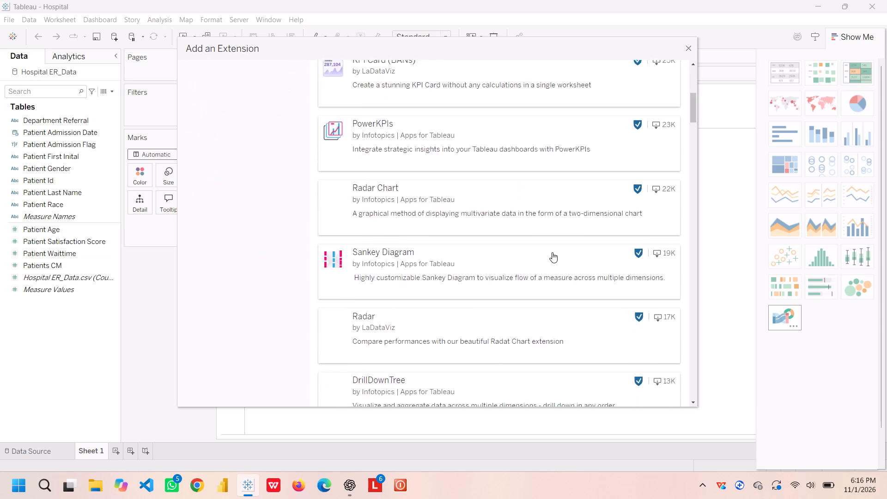
pyautogui.scroll(-1, 552, 252)
pyautogui.scroll(3, 552, 252)
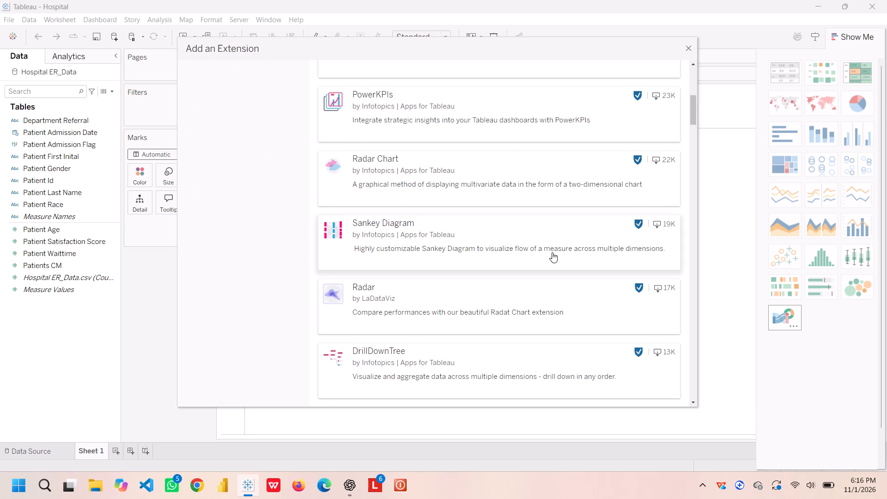
pyautogui.scroll(1, 552, 252)
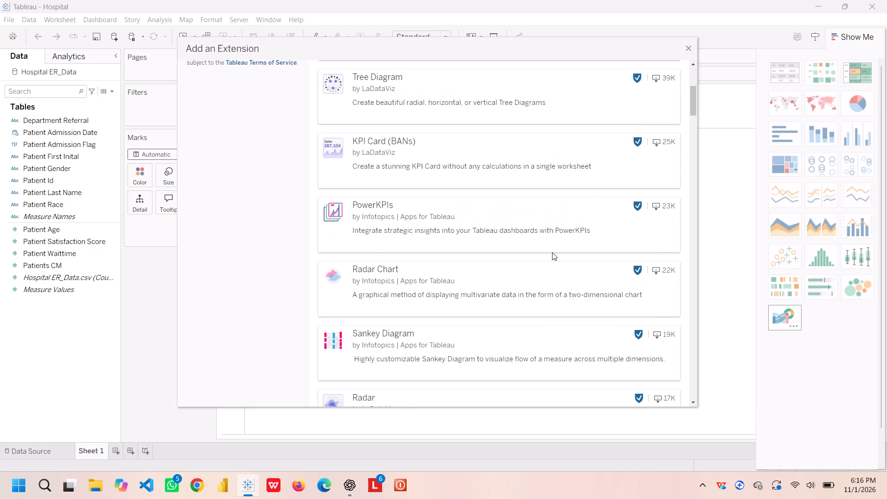
pyautogui.scroll(-3, 552, 252)
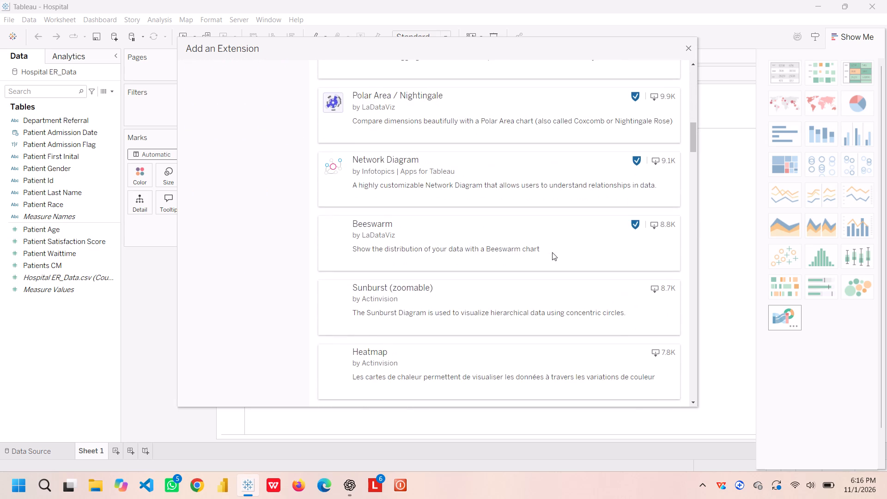
pyautogui.scroll(9, 552, 252)
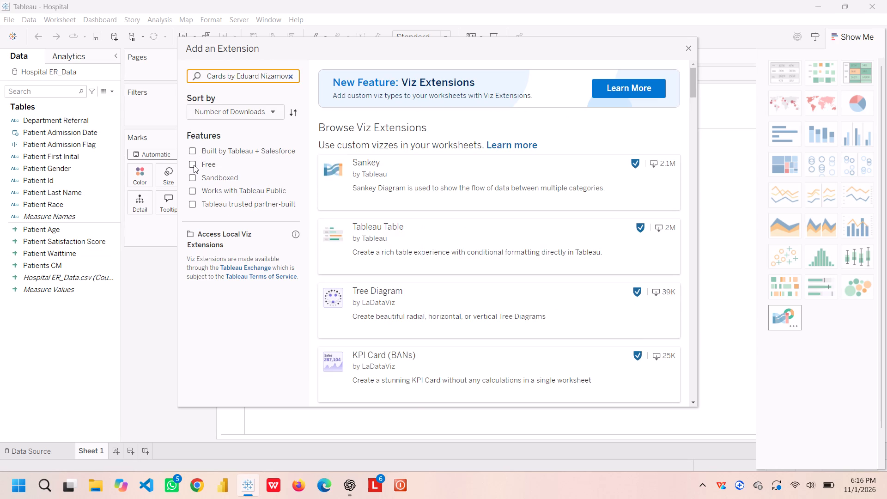
pyautogui.scroll(2, 234, 192)
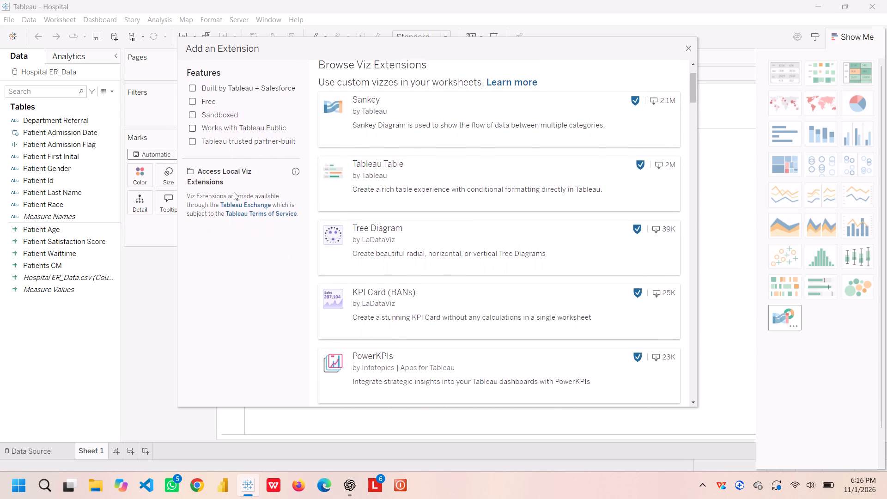
pyautogui.scroll(1, 234, 192)
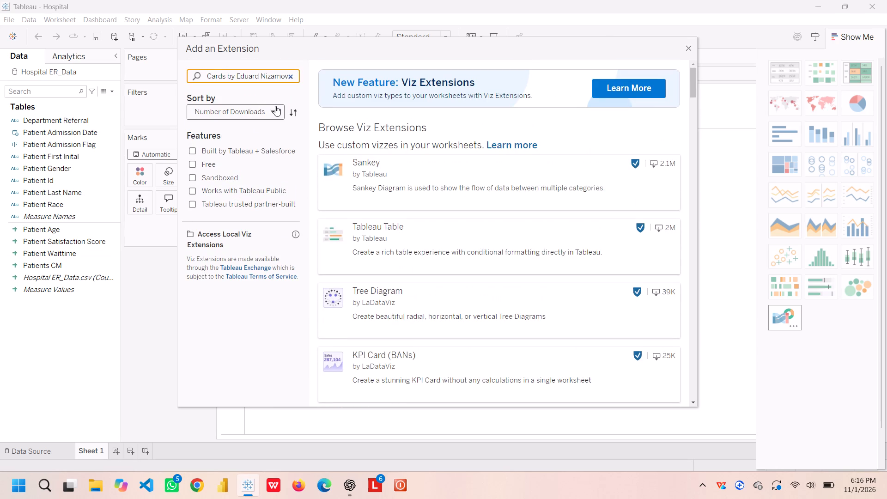
# Sort the viz extensions by Name and look through the whole list for KPI Cards.
pyautogui.click(275, 106)
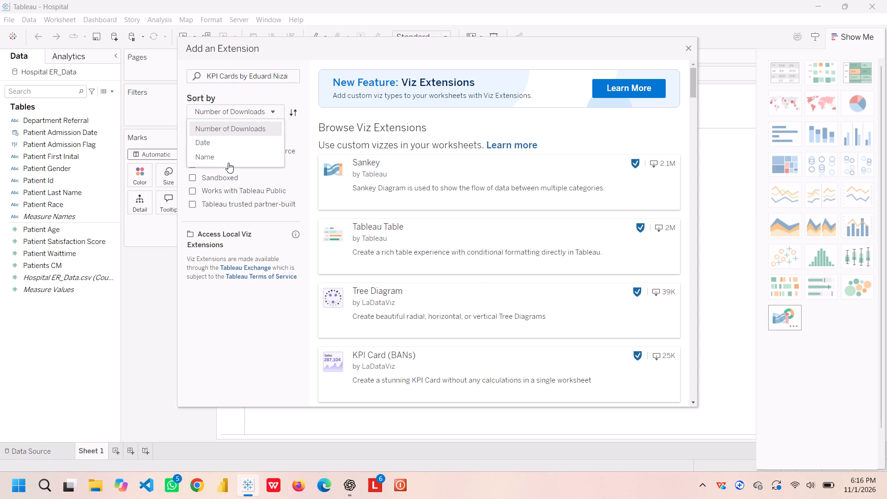
pyautogui.click(228, 161)
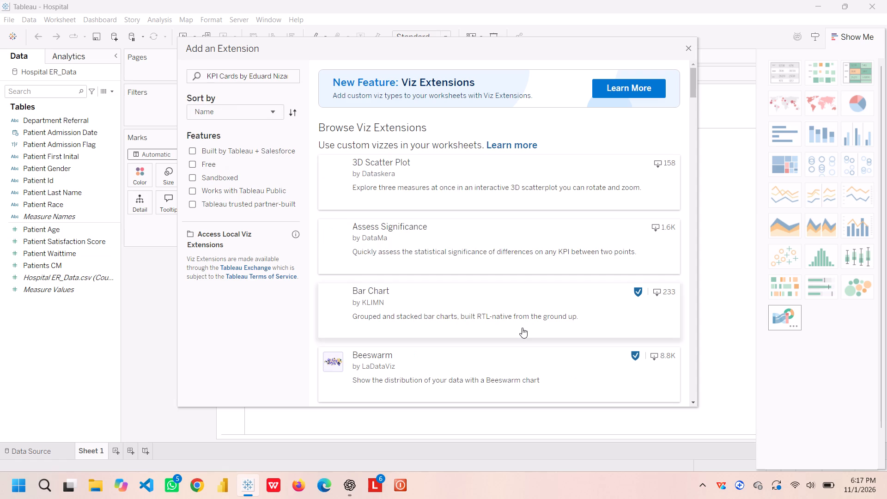
pyautogui.scroll(-11, 522, 328)
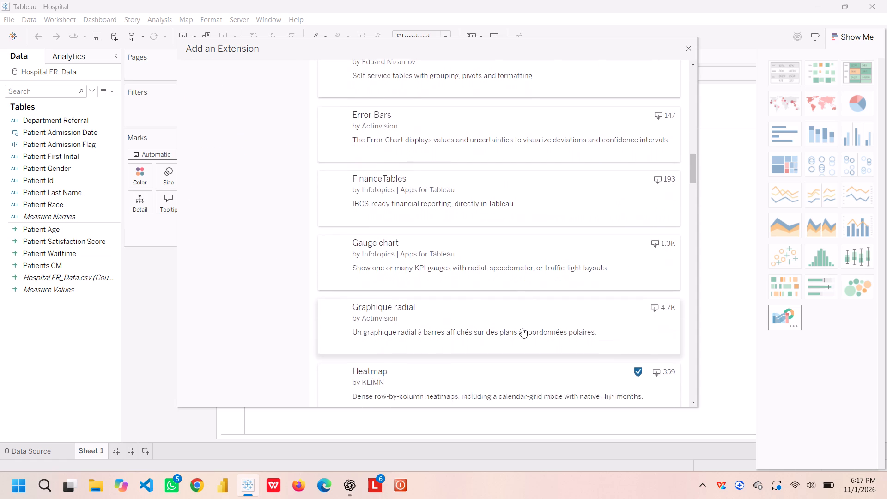
pyautogui.scroll(-7, 522, 328)
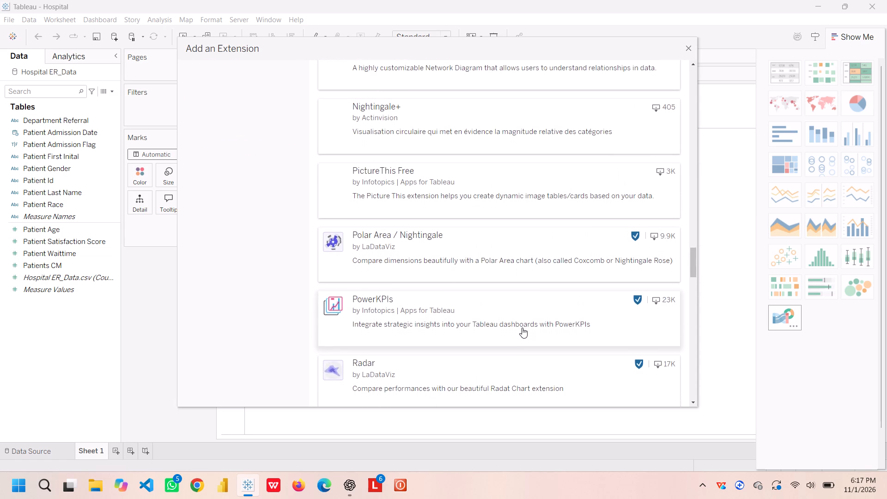
pyautogui.scroll(-1, 522, 328)
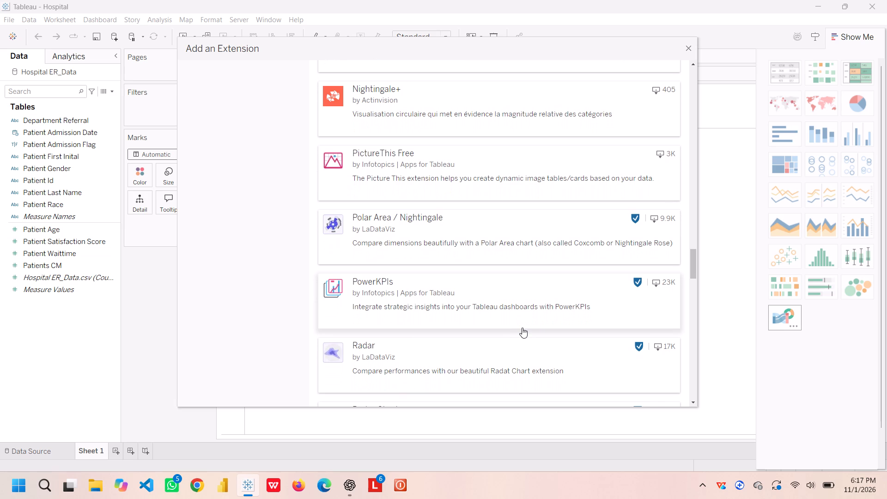
pyautogui.scroll(-3, 522, 328)
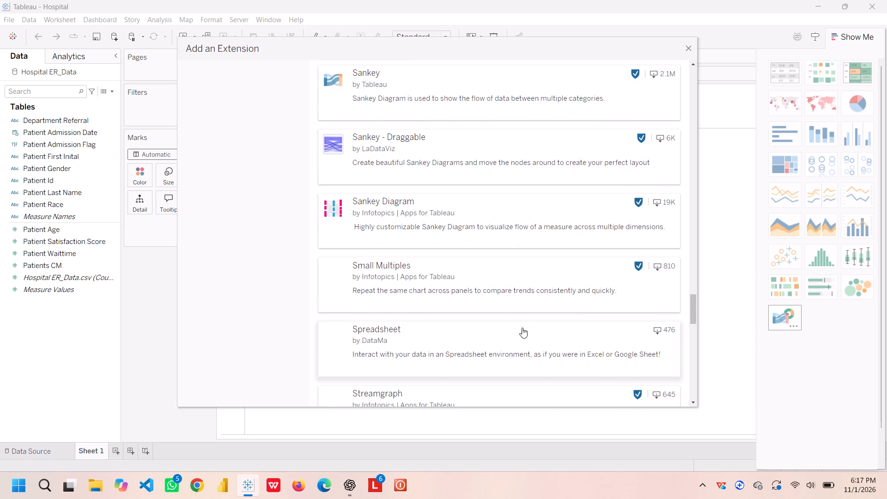
pyautogui.scroll(-4, 522, 328)
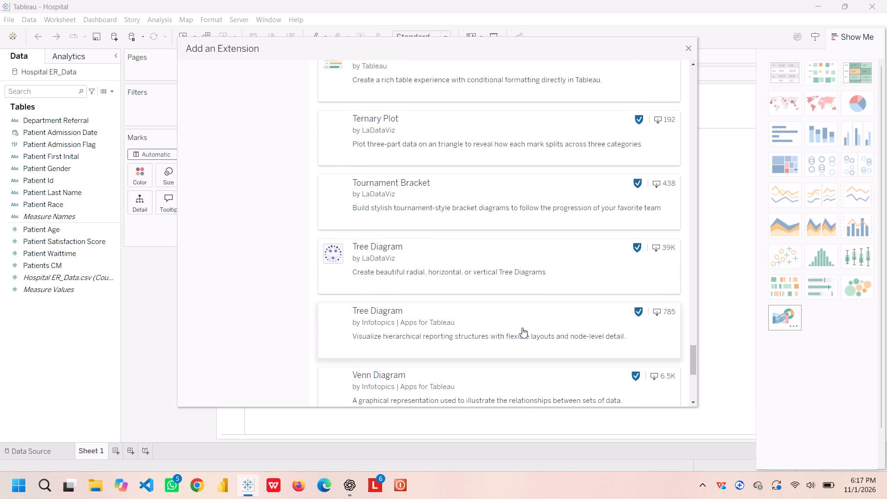
pyautogui.scroll(-4, 522, 328)
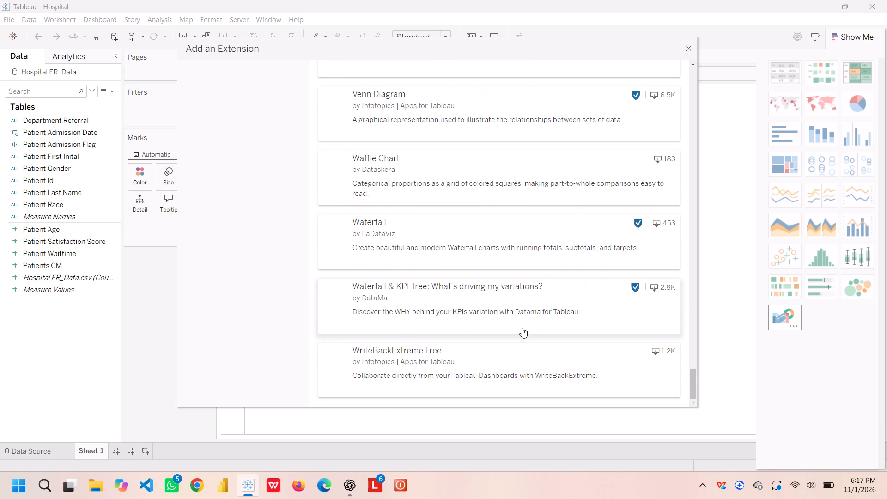
pyautogui.scroll(-3, 522, 328)
pyautogui.scroll(6, 522, 328)
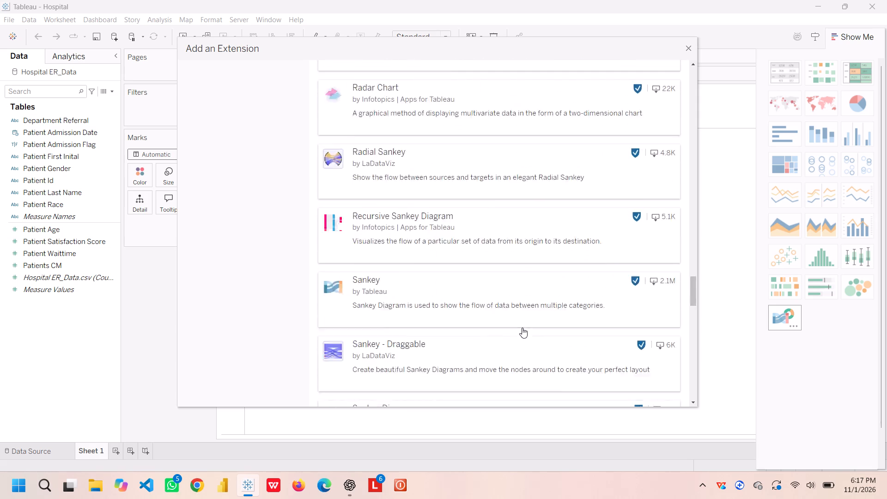
pyautogui.scroll(14, 522, 328)
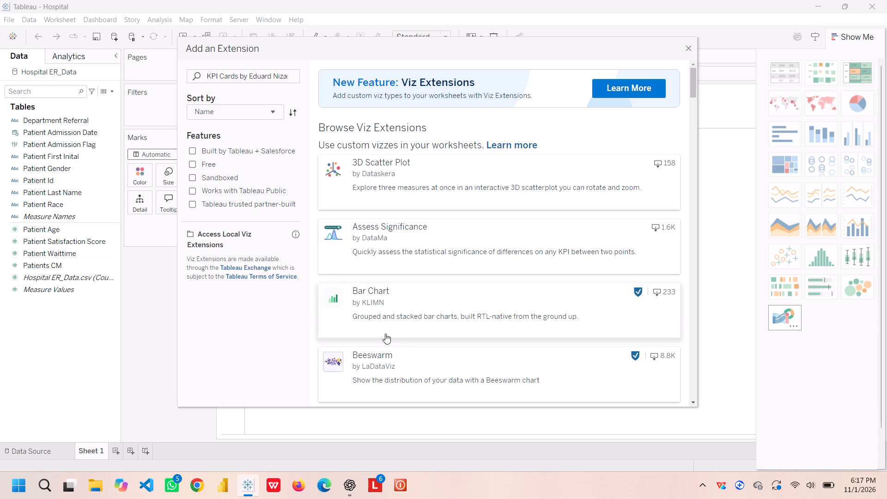
pyautogui.scroll(3, 409, 362)
# Close the extension gallery and reopen it from Sheet 1's mark types to reload it.
pyautogui.click(690, 50)
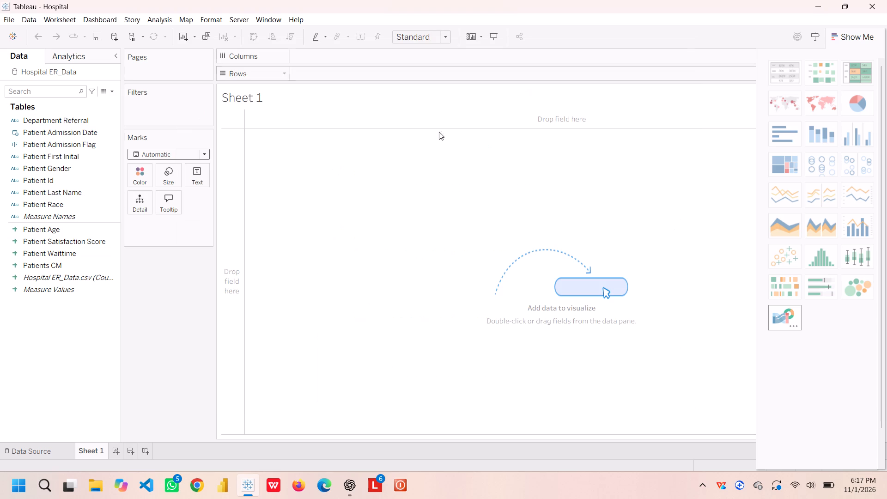
pyautogui.click(205, 157)
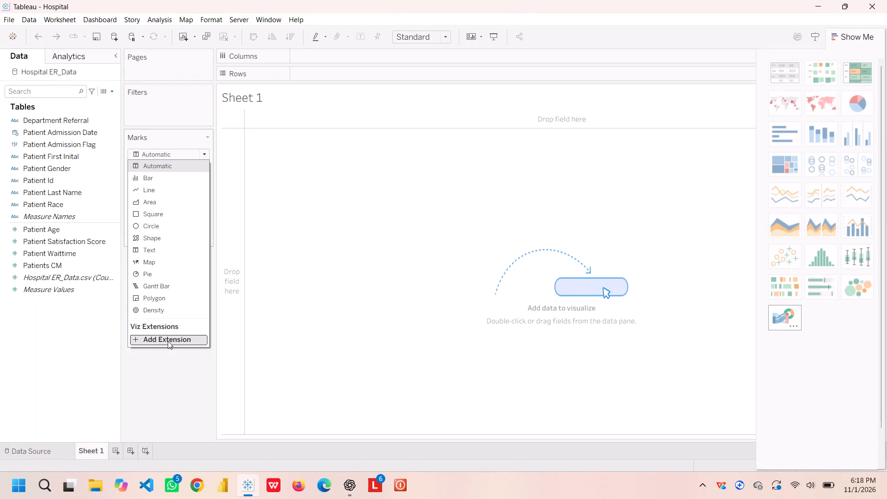
pyautogui.click(168, 337)
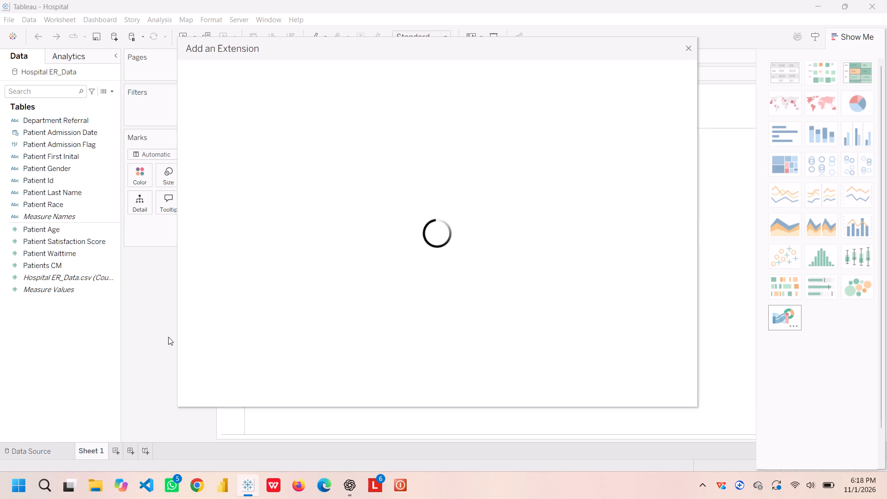
# Show the hidden system tray icons.
pyautogui.click(699, 483)
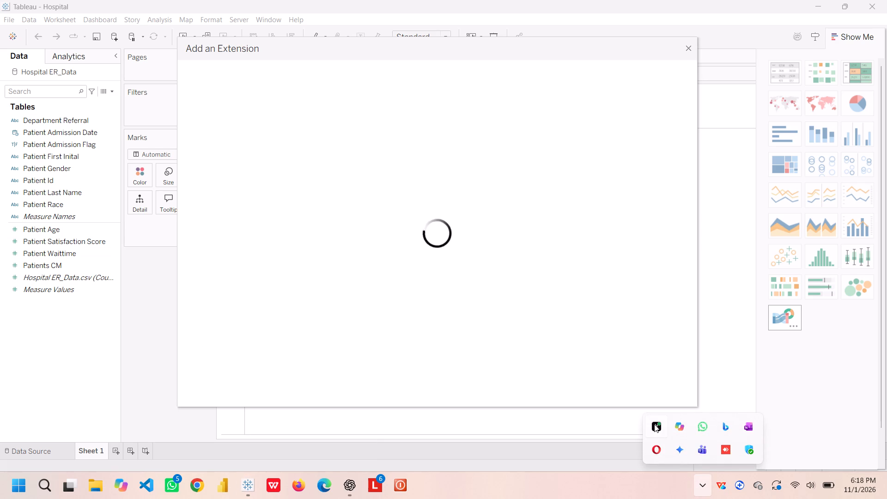
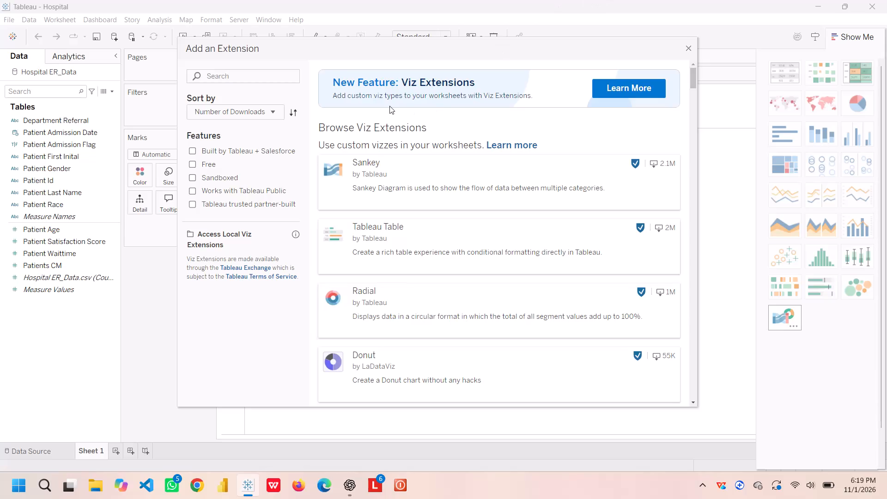
# Search the viz extension gallery for KPI Cards.
pyautogui.click(271, 75)
pyautogui.write('KPI')
pyautogui.press('space')
pyautogui.write('Cards')
pyautogui.press('Return')
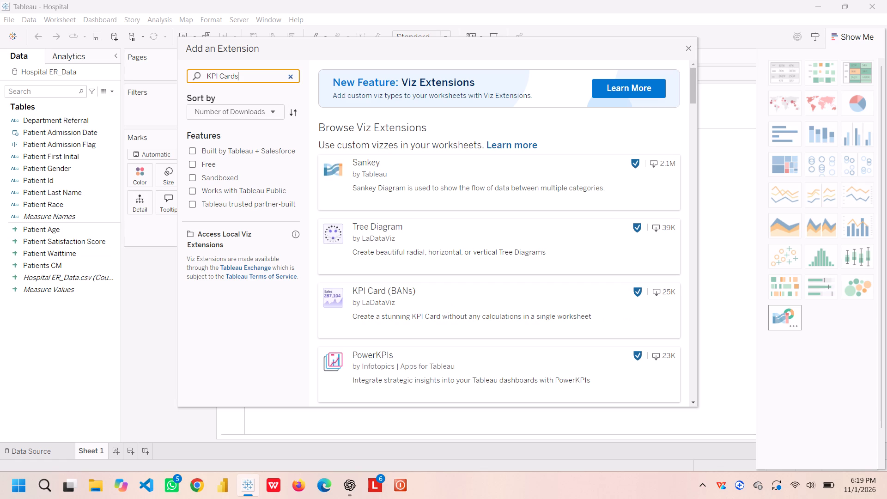
pyautogui.press('Return')
pyautogui.scroll(5, 527, 225)
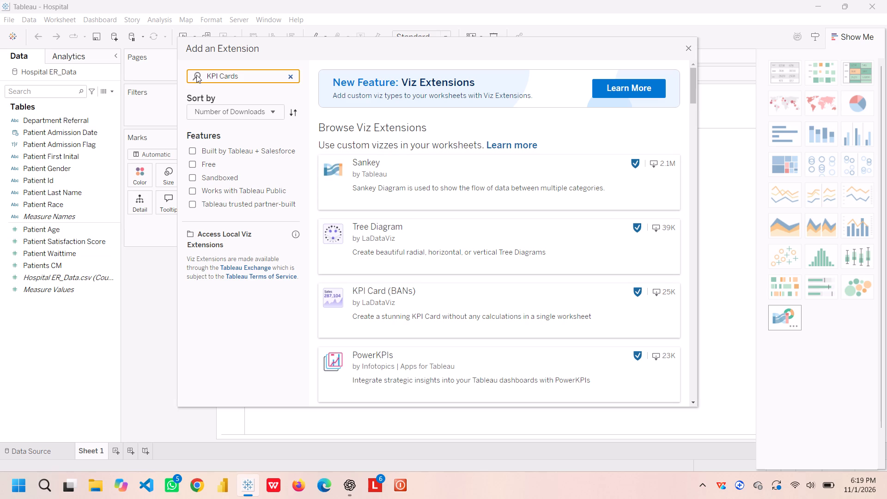
pyautogui.click(196, 75)
pyautogui.scroll(9, 554, 263)
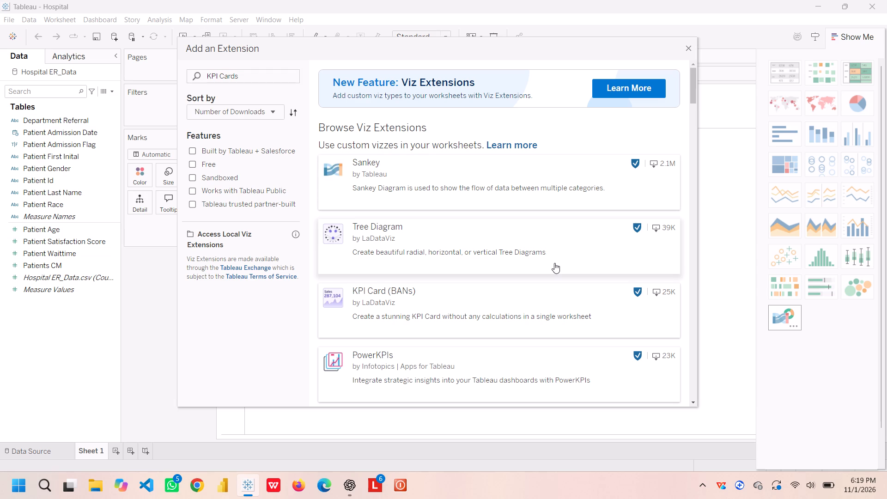
# Look through the viz extensions listed for the KPI Cards search for a matching entry.
pyautogui.scroll(-4, 554, 263)
pyautogui.scroll(-3, 464, 282)
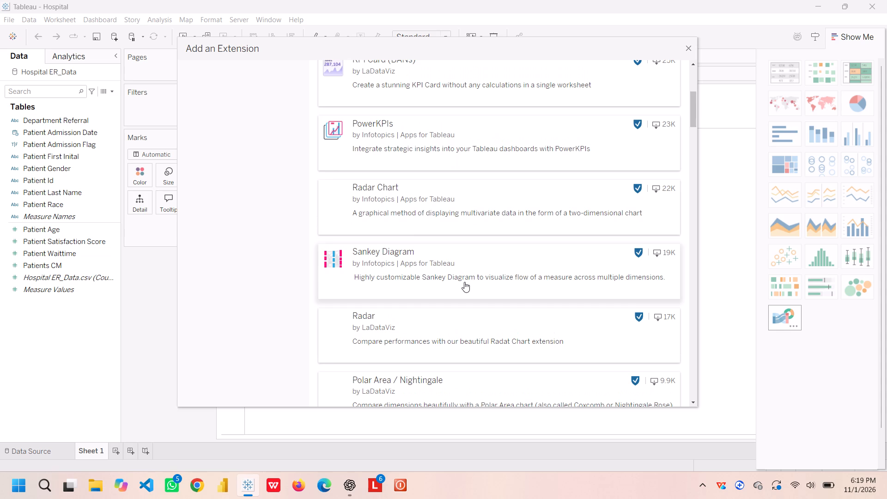
pyautogui.scroll(-3, 464, 282)
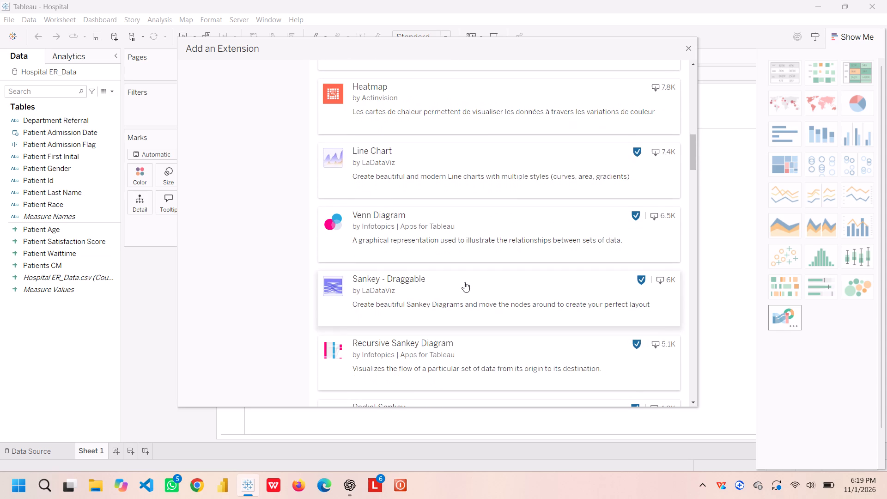
pyautogui.scroll(7, 464, 282)
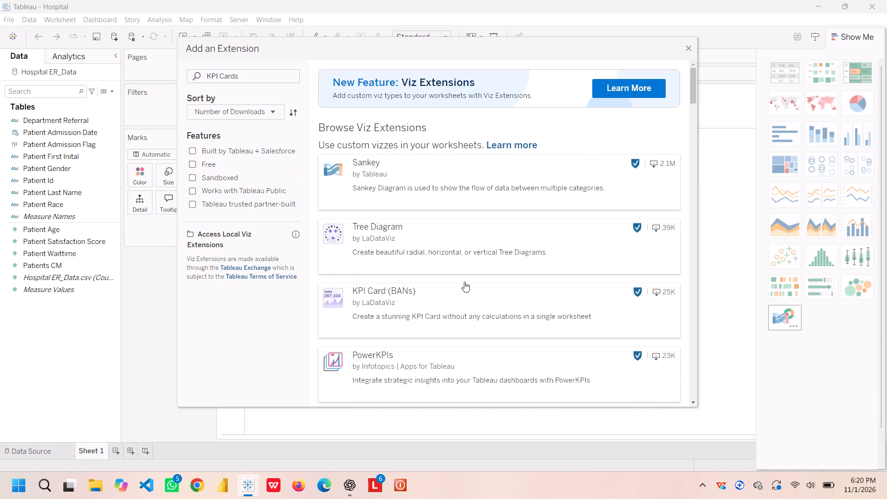
pyautogui.scroll(11, 464, 282)
# Reverse the Number of Downloads sort order and switch it back while checking the list again for KPI Cards.
pyautogui.click(296, 110)
pyautogui.click(296, 110)
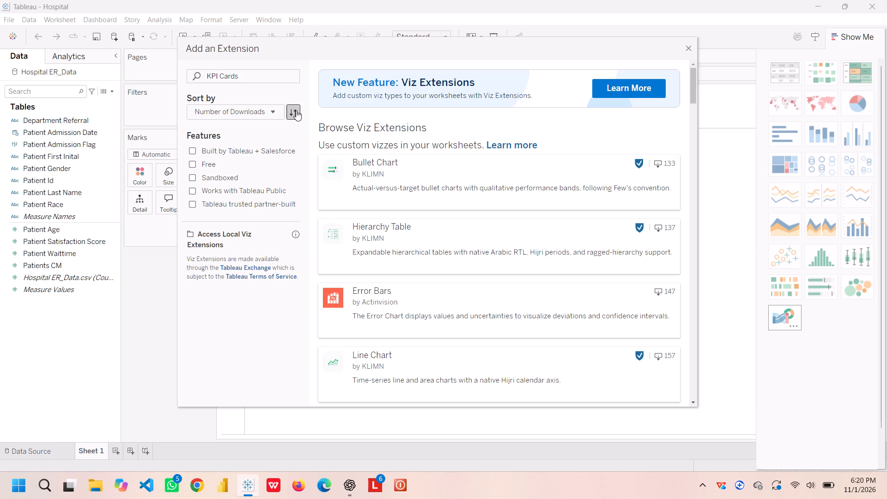
pyautogui.scroll(-1, 444, 287)
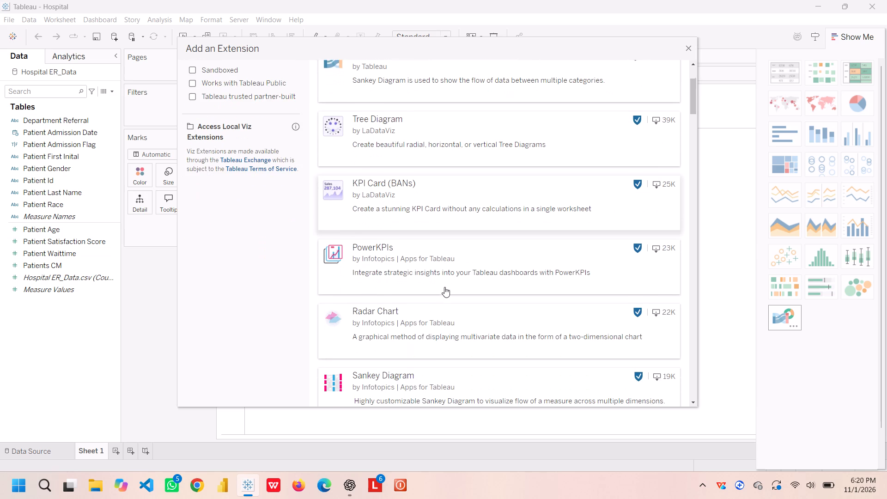
pyautogui.scroll(-1, 444, 287)
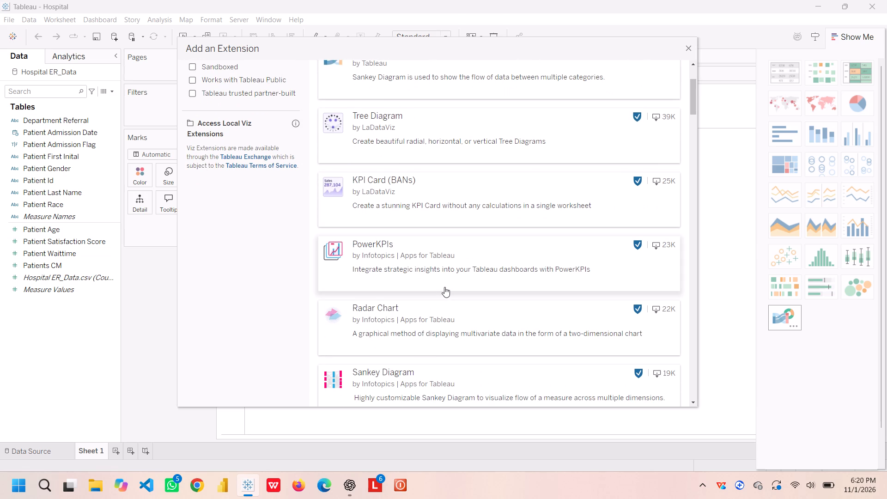
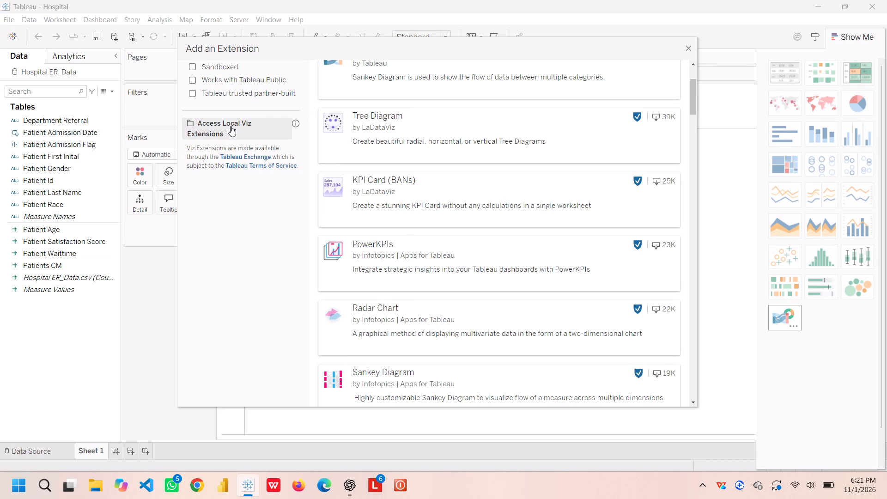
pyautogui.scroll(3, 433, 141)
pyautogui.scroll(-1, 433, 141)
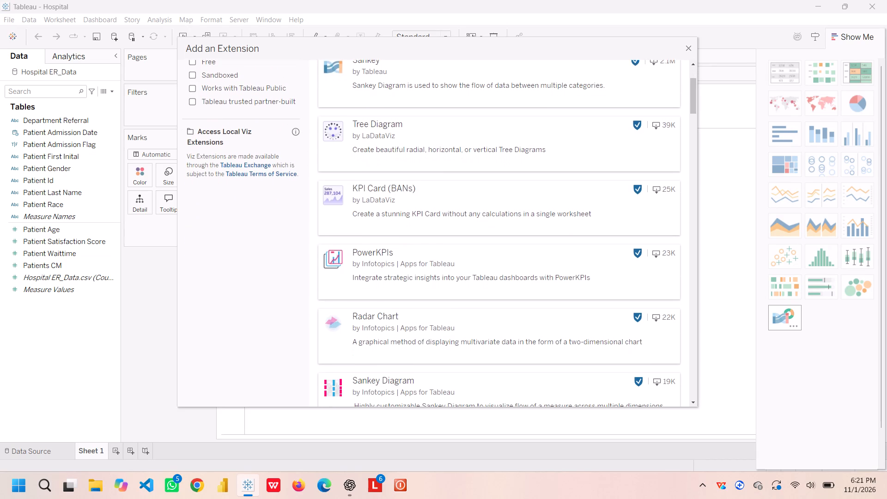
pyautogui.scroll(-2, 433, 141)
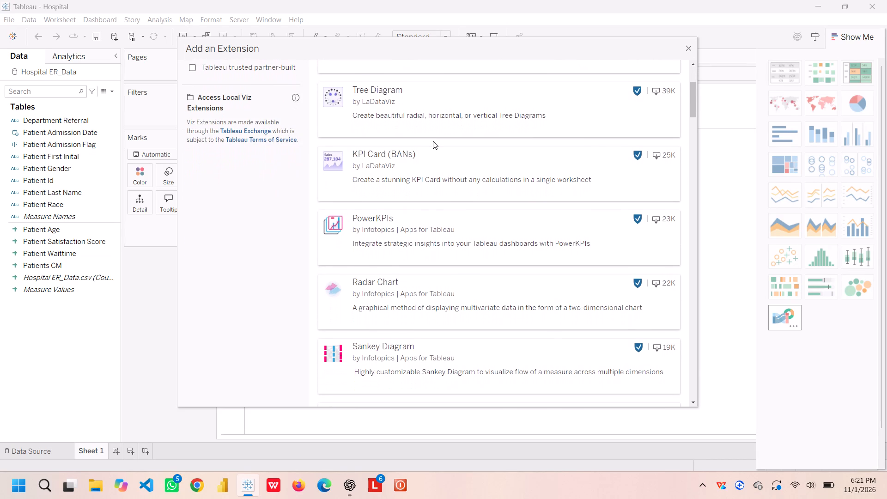
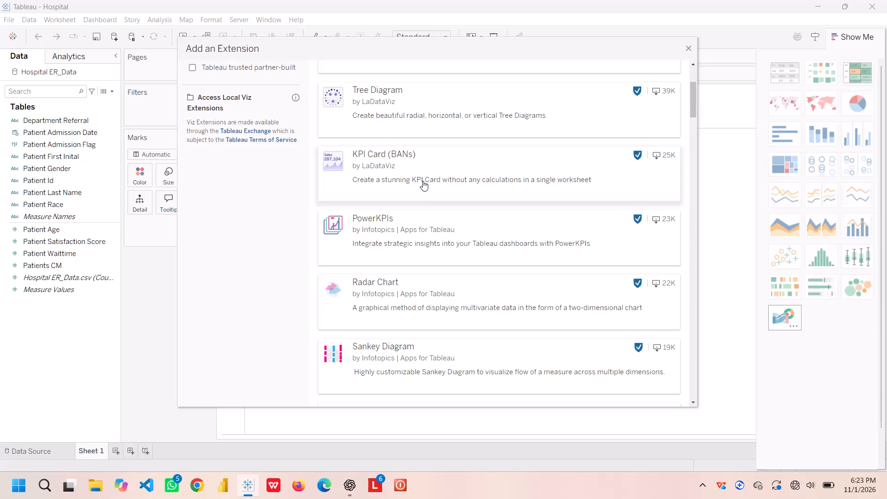
# Open the details page of the KPI Card (BANs) extension by LaDataViz from the extension list.
pyautogui.click(423, 181)
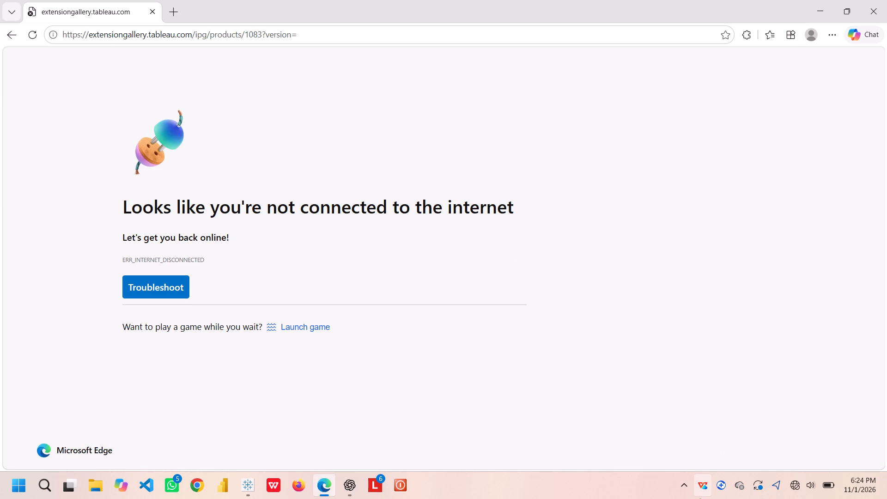
# Connect the computer to the realme 12x 5G Wi-Fi network.
pyautogui.click(797, 478)
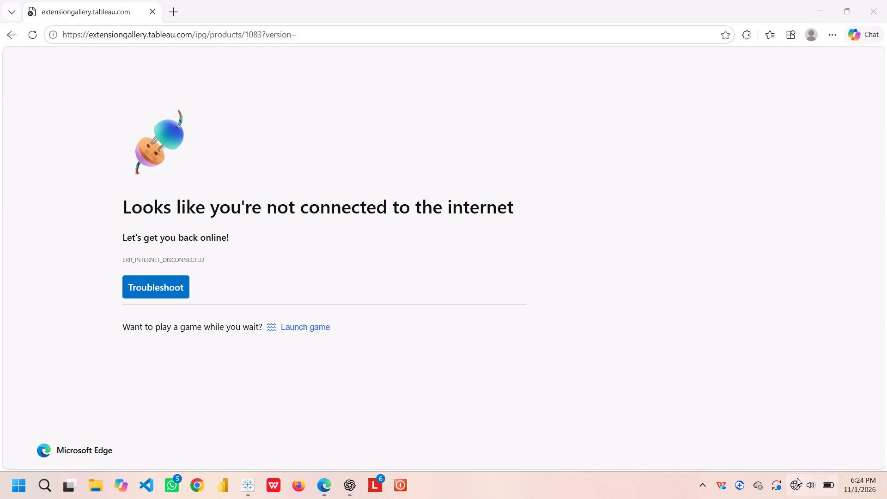
pyautogui.click(733, 266)
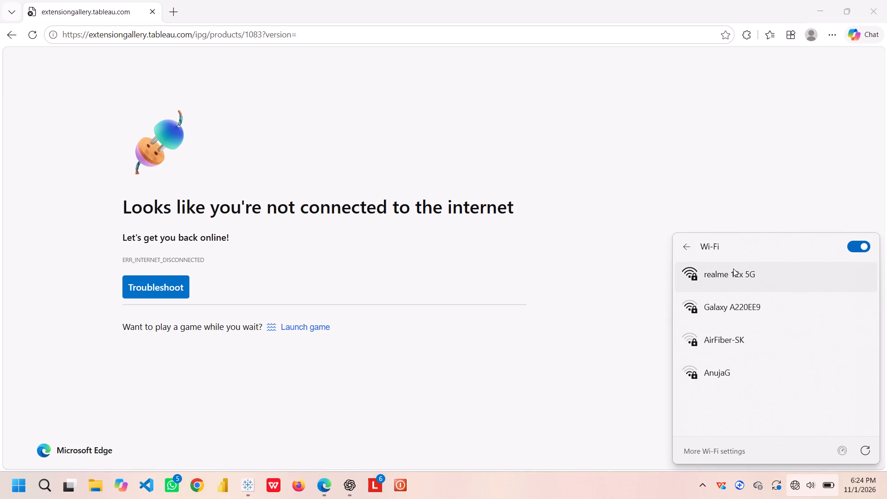
pyautogui.click(733, 274)
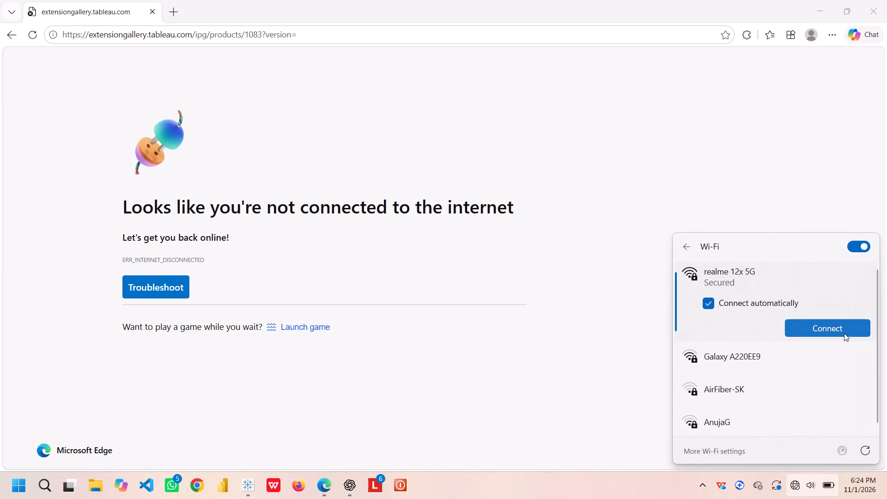
pyautogui.click(844, 333)
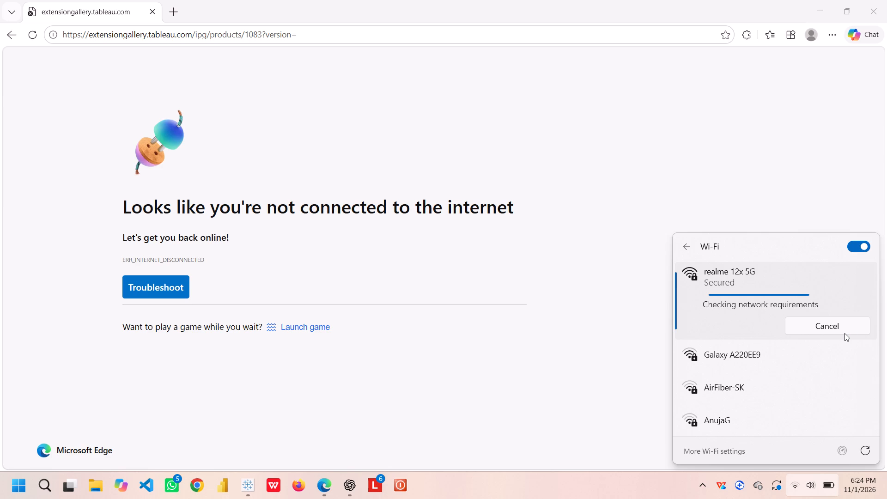
pyautogui.click(435, 301)
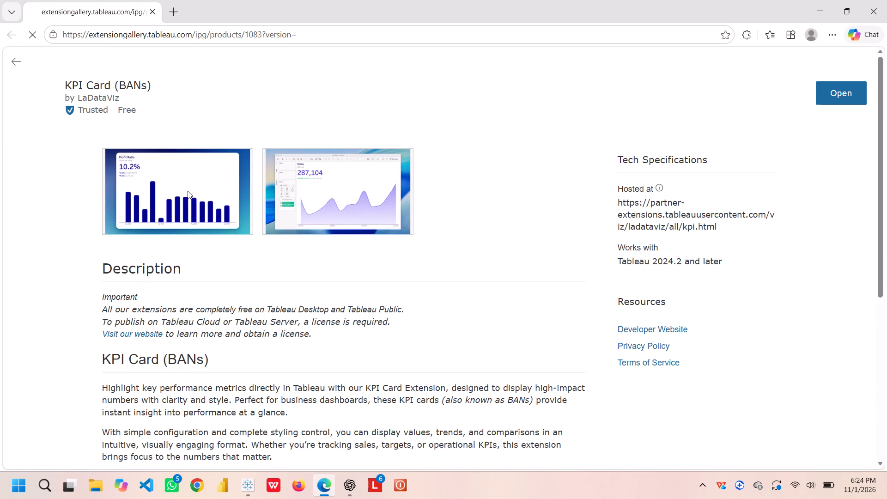
# Read through the description, features and preview images on the KPI Card (BANs) extension page.
pyautogui.scroll(-8, 188, 191)
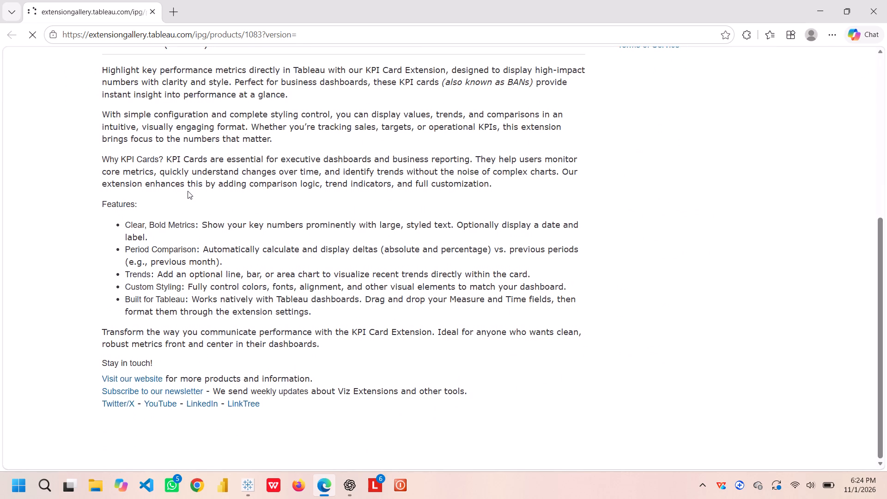
pyautogui.scroll(-1, 188, 191)
pyautogui.scroll(8, 188, 191)
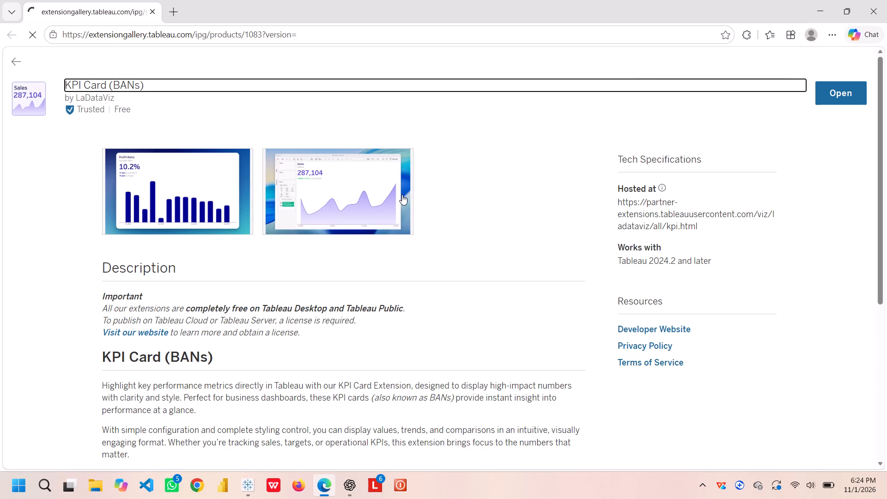
pyautogui.scroll(-6, 480, 222)
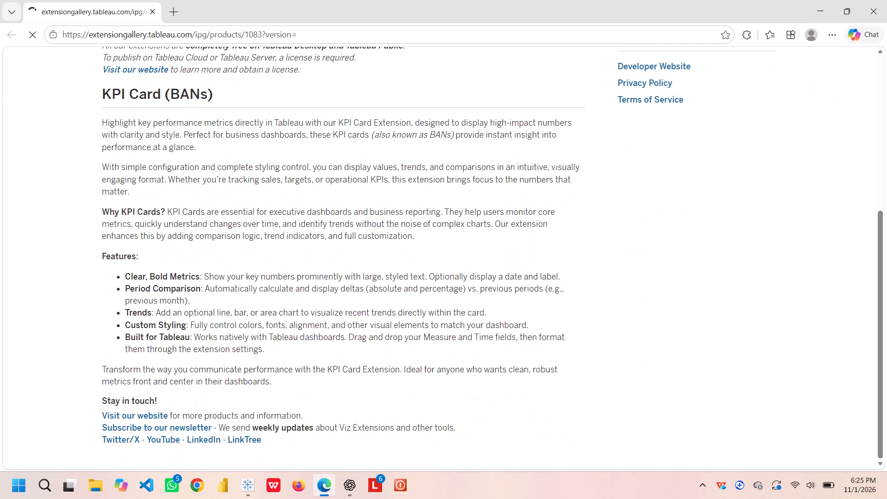
pyautogui.scroll(-7, 480, 222)
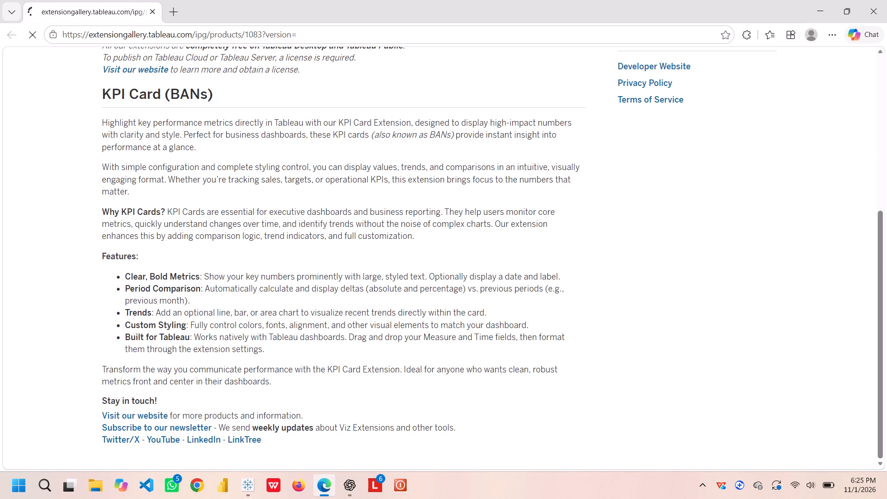
pyautogui.scroll(4, 480, 222)
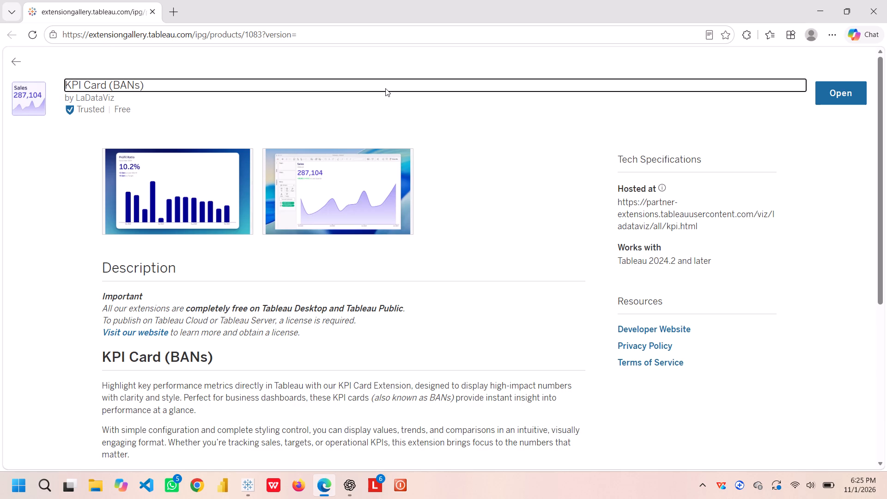
pyautogui.click(385, 88)
# Open the KPI Card (BANs) extension in Tableau from its gallery page.
pyautogui.click(839, 95)
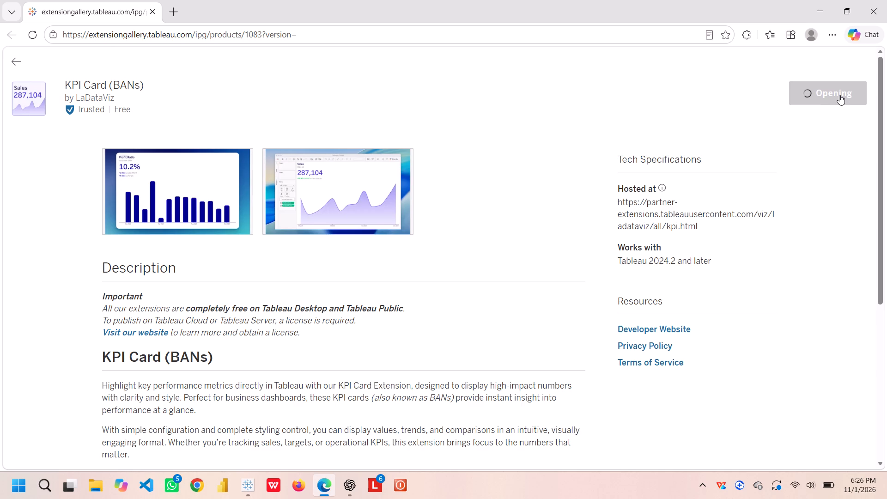
pyautogui.scroll(-6, 839, 95)
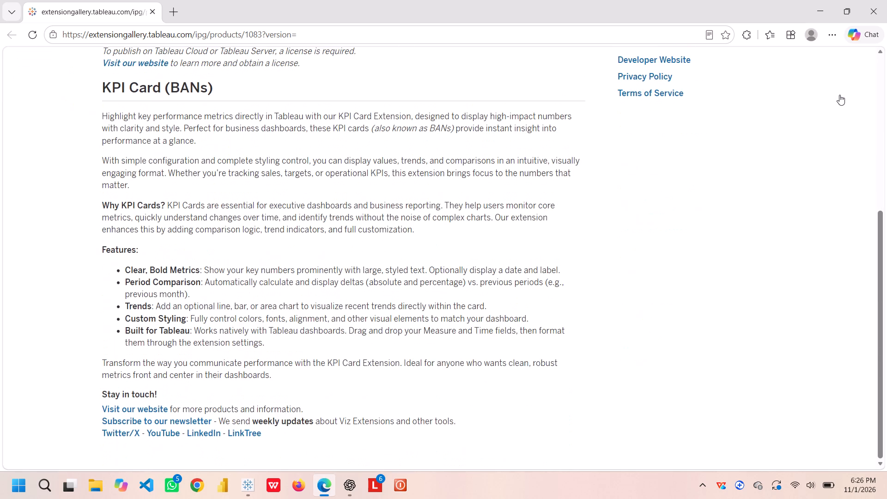
pyautogui.scroll(5, 839, 95)
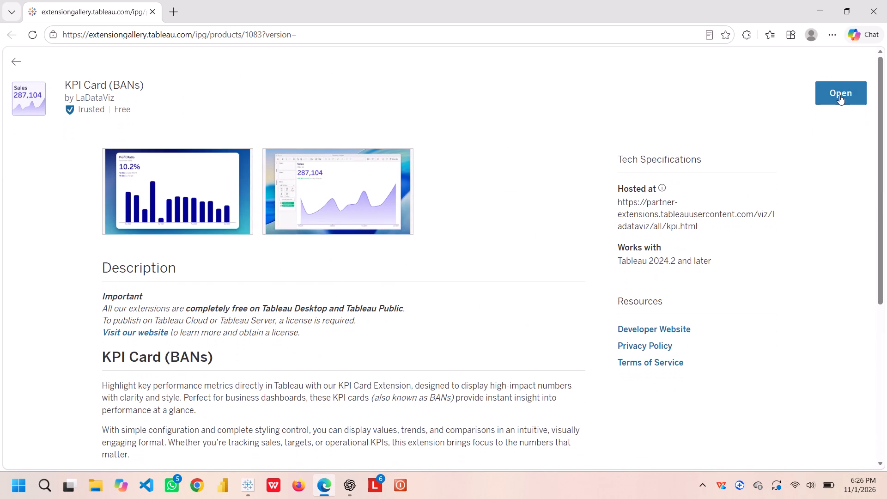
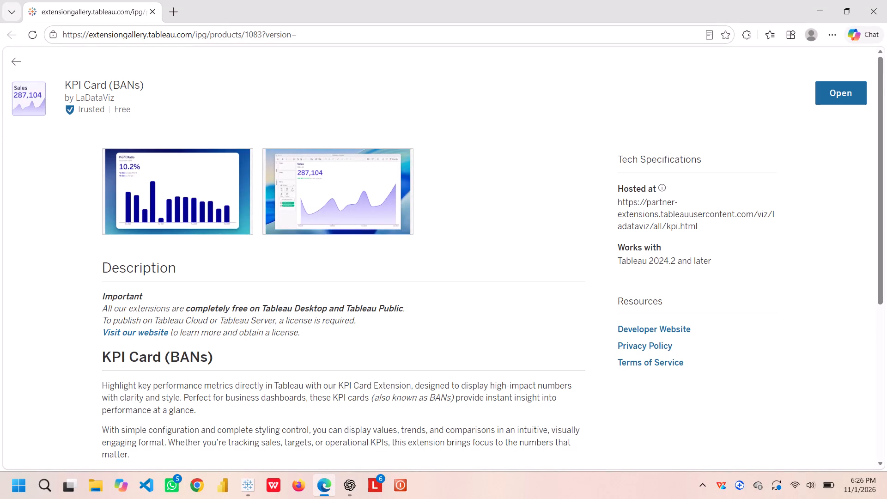
# Visit LaDataViz's website from the extension page, examine its Viz Extensions page and store plans, and close the site.
pyautogui.click(150, 330)
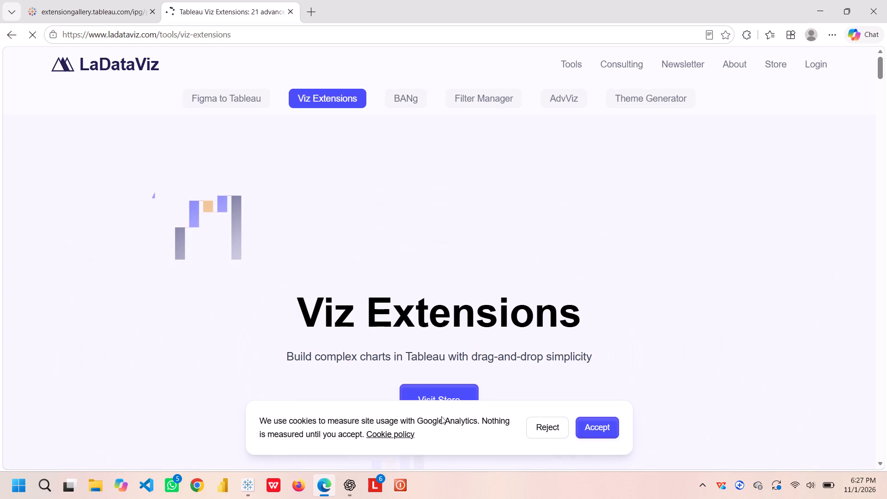
pyautogui.click(593, 429)
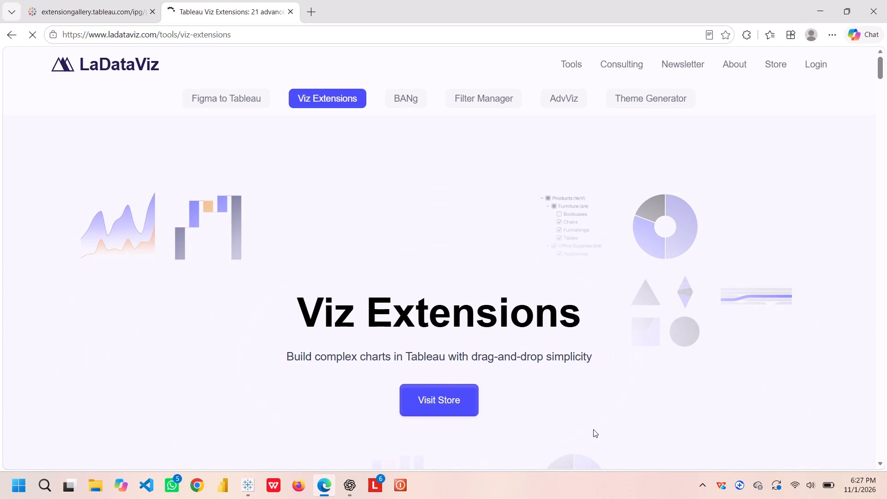
pyautogui.scroll(-3, 593, 429)
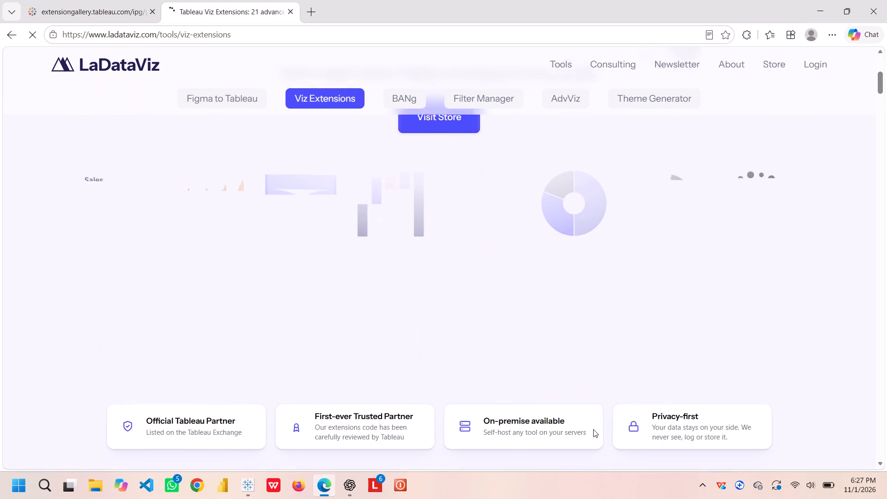
pyautogui.scroll(-8, 593, 429)
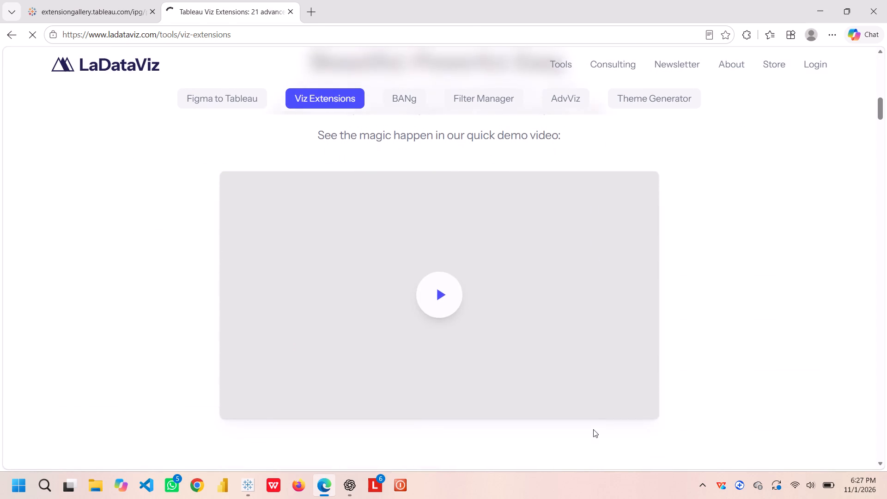
pyautogui.scroll(9, 593, 429)
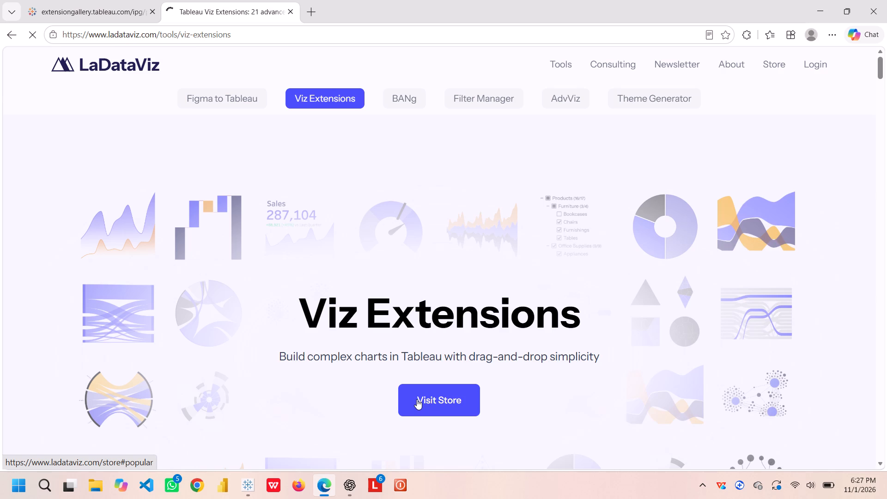
pyautogui.click(417, 399)
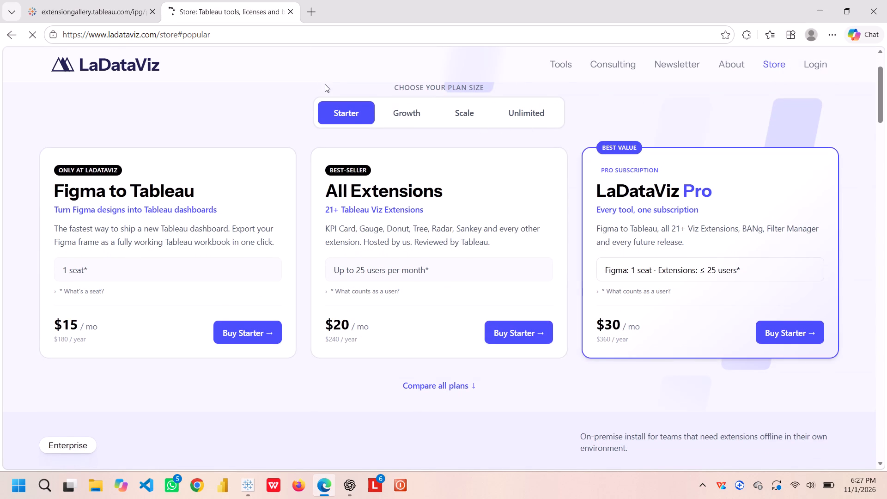
pyautogui.click(288, 9)
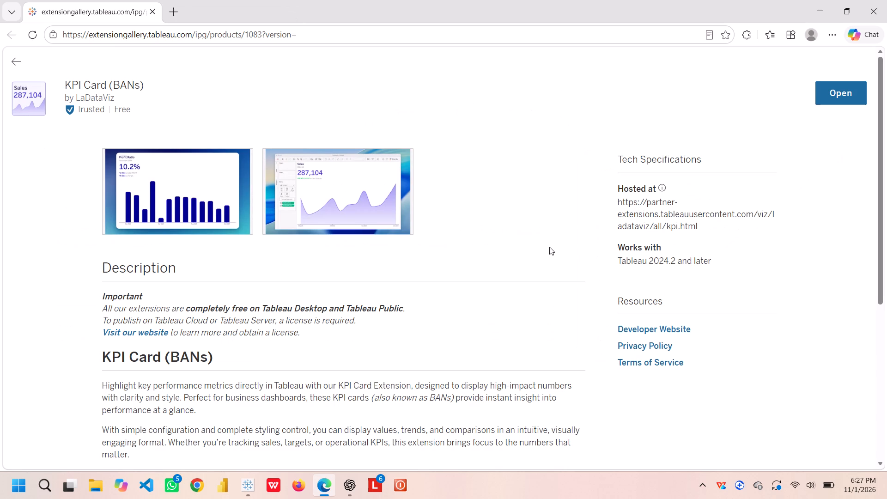
# Review the KPI Card (BANs) gallery page's description, features and resources.
pyautogui.scroll(7, 549, 247)
pyautogui.scroll(-2, 549, 247)
pyautogui.rightClick(549, 247)
pyautogui.scroll(-1, 549, 247)
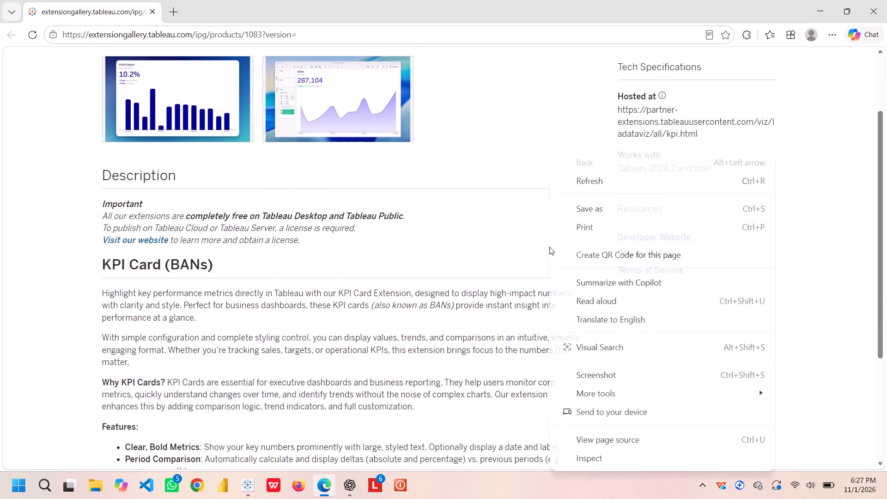
pyautogui.scroll(-8, 549, 247)
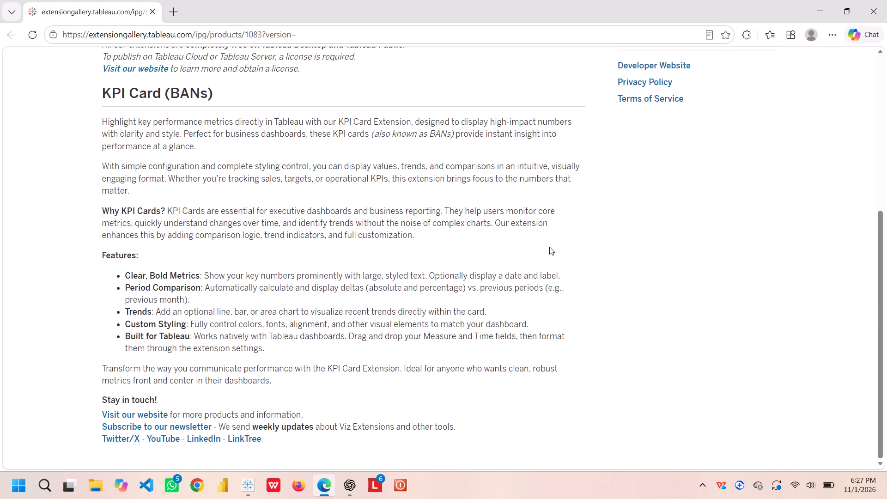
pyautogui.scroll(-1, 549, 247)
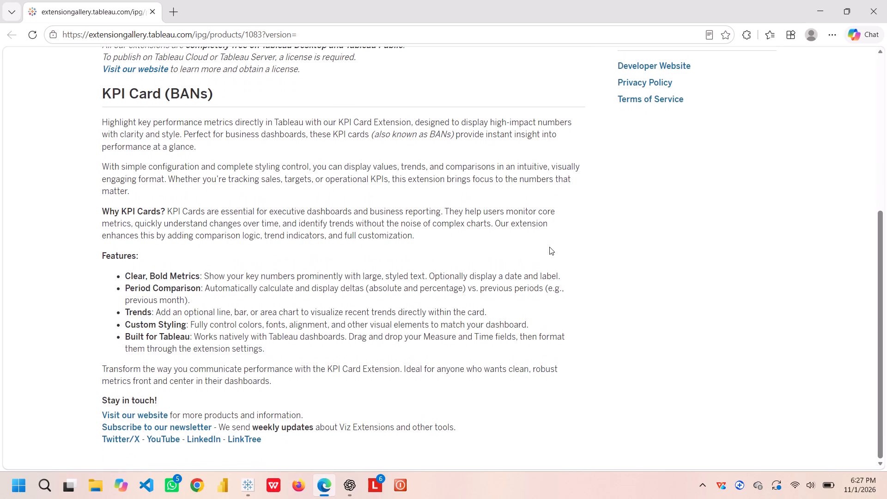
pyautogui.scroll(5, 549, 247)
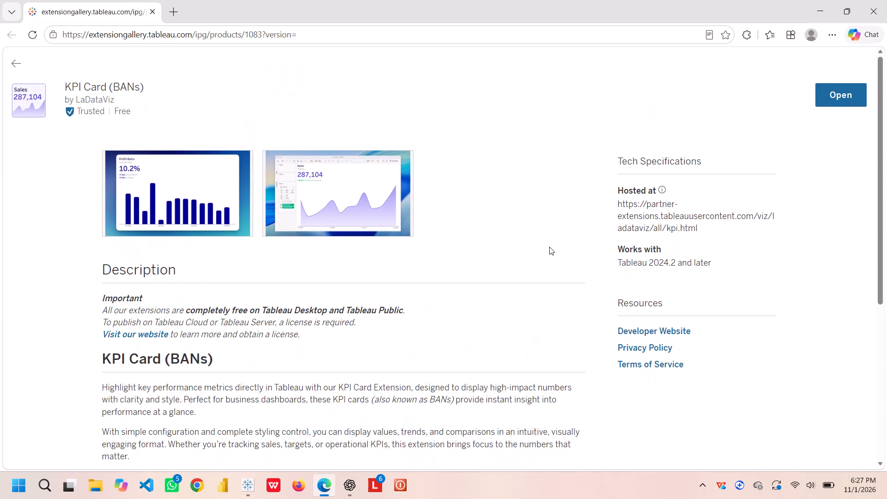
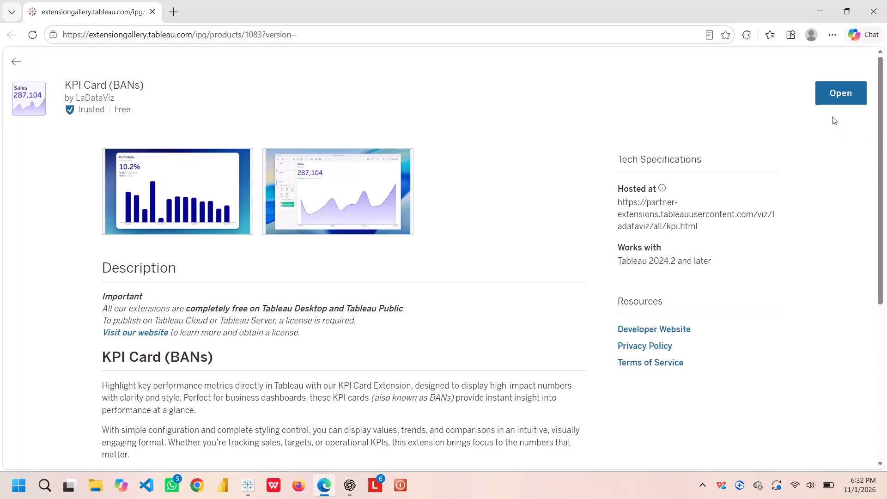
# Open the KPI Card (BANs) viz extension by LaDataViz from its gallery page for use in Tableau.
pyautogui.click(832, 101)
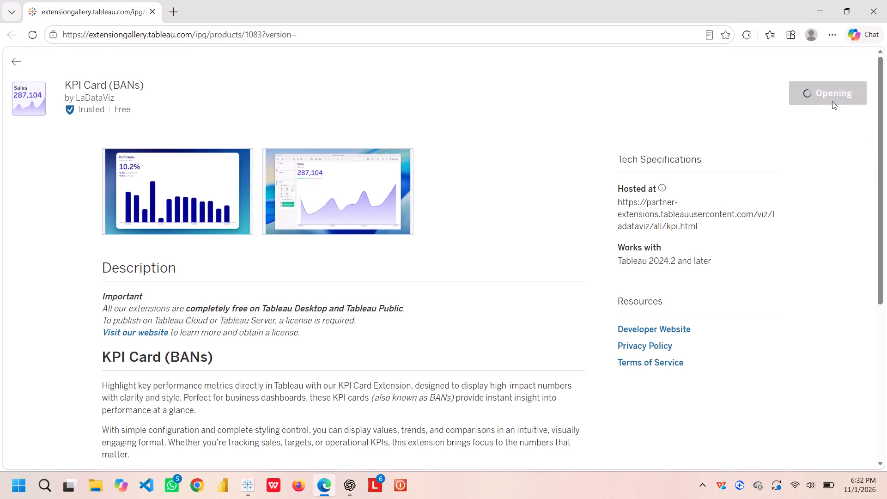
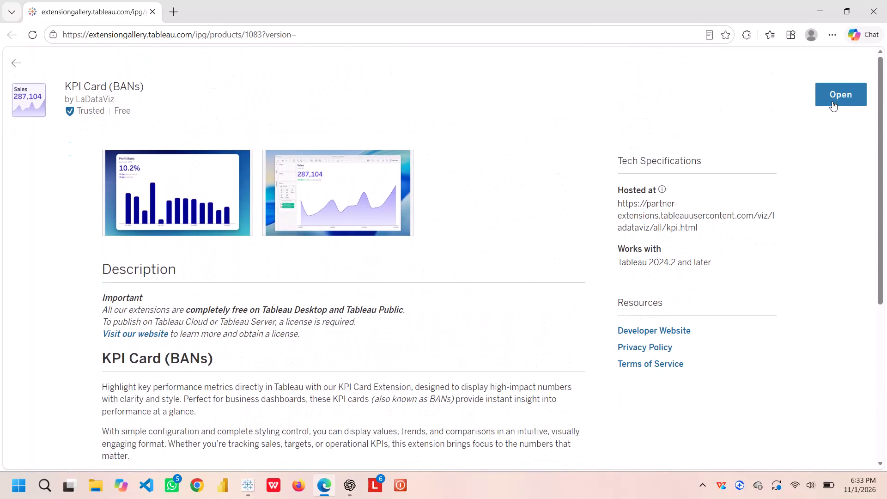
# Retry opening the KPI Card (BANs) viz extension by LaDataViz from its gallery page.
pyautogui.click(841, 91)
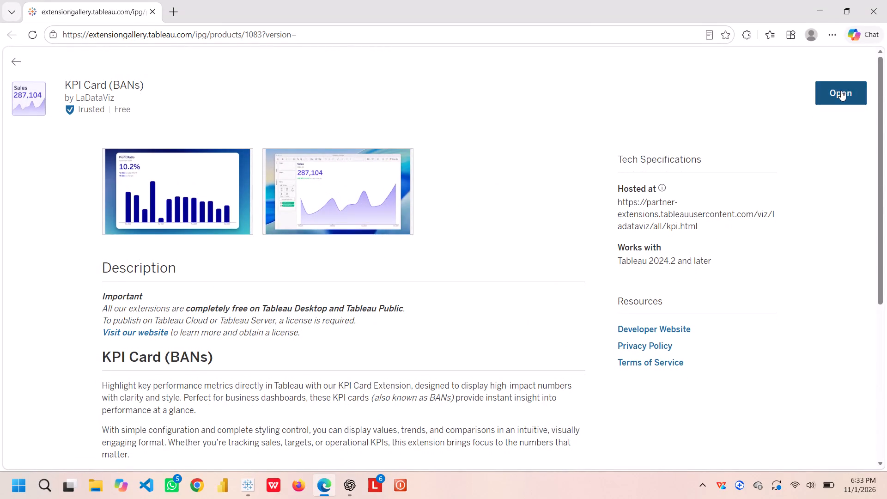
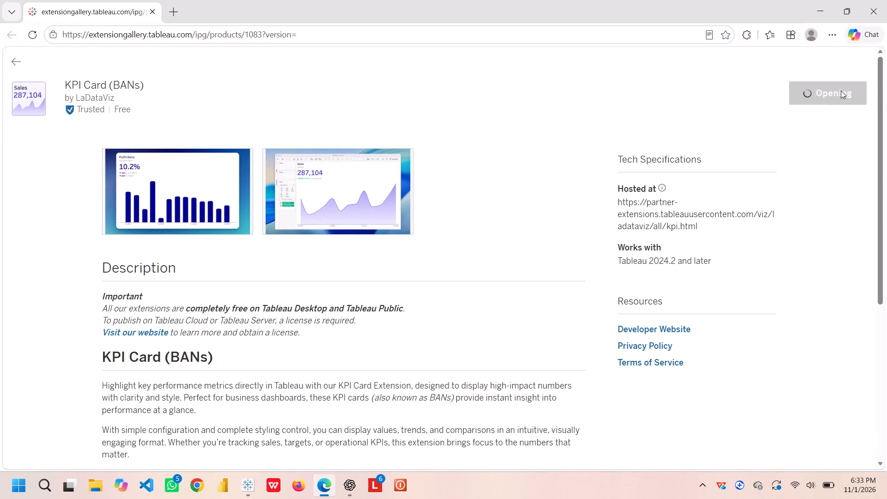
# Reload the gallery page of the KPI Card (BANs) extension and try opening the extension again.
pyautogui.scroll(6, 841, 91)
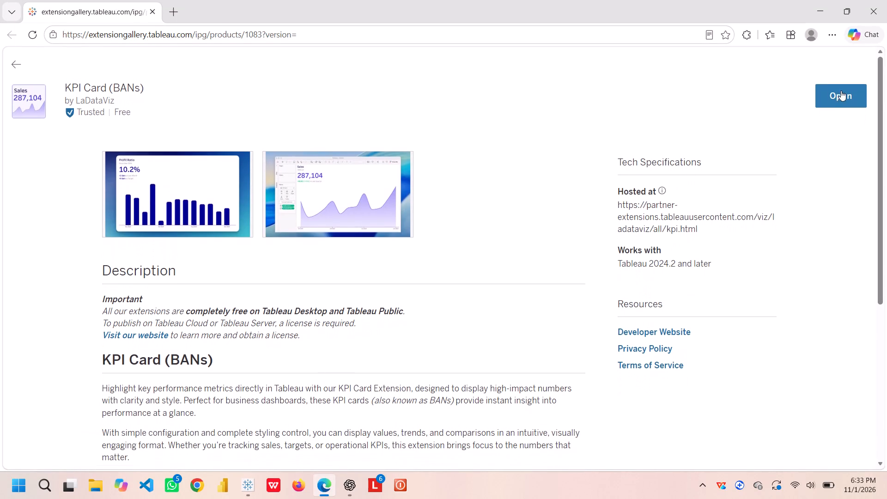
pyautogui.click(30, 42)
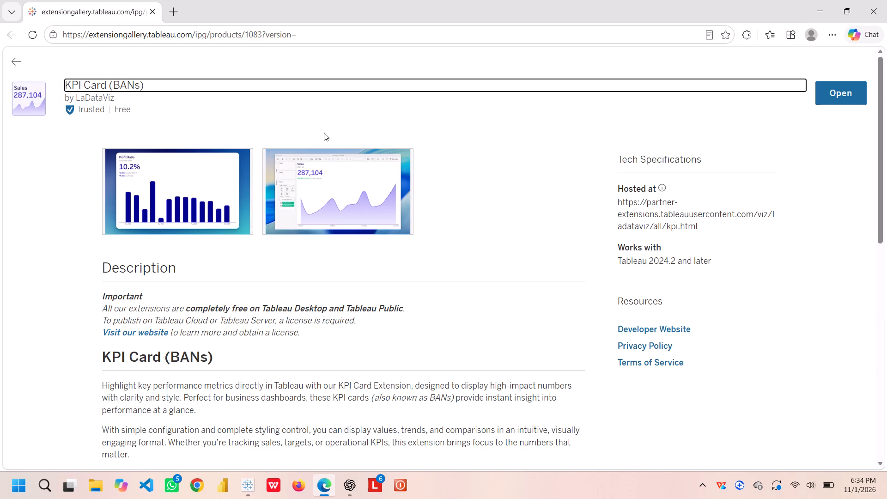
pyautogui.click(841, 97)
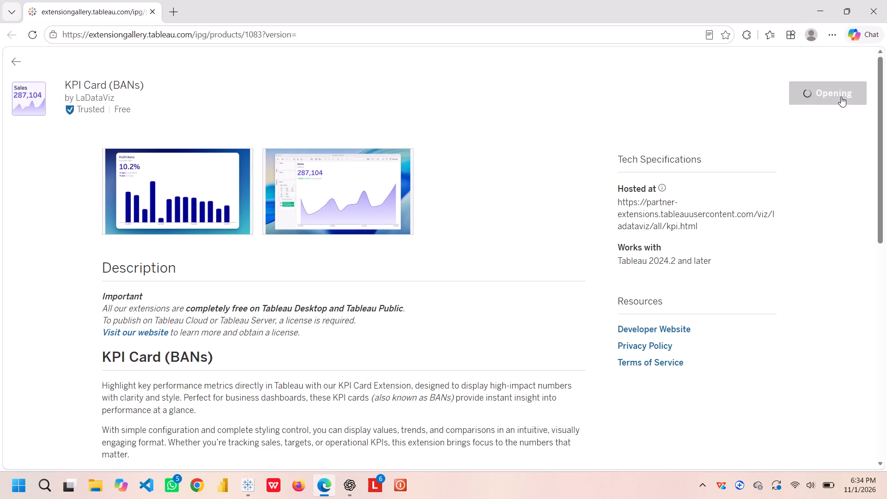
pyautogui.scroll(-5, 841, 97)
pyautogui.scroll(2, 841, 97)
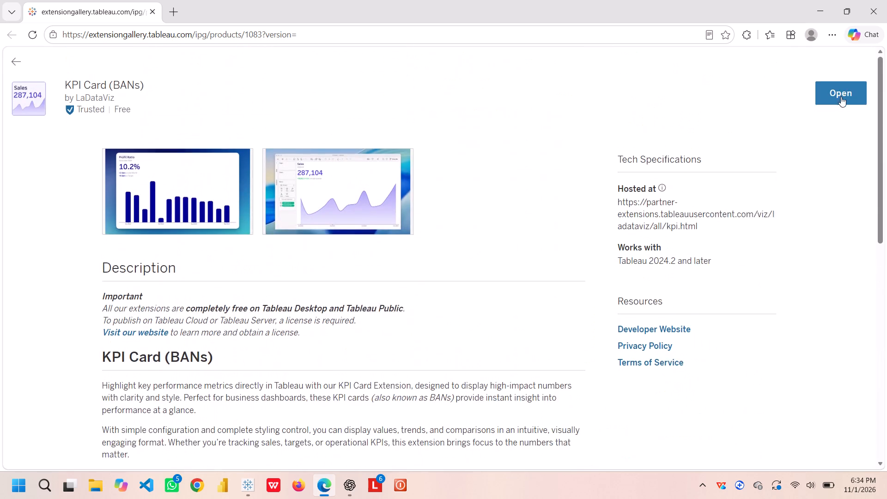
# Show the hidden system tray icons.
pyautogui.click(699, 489)
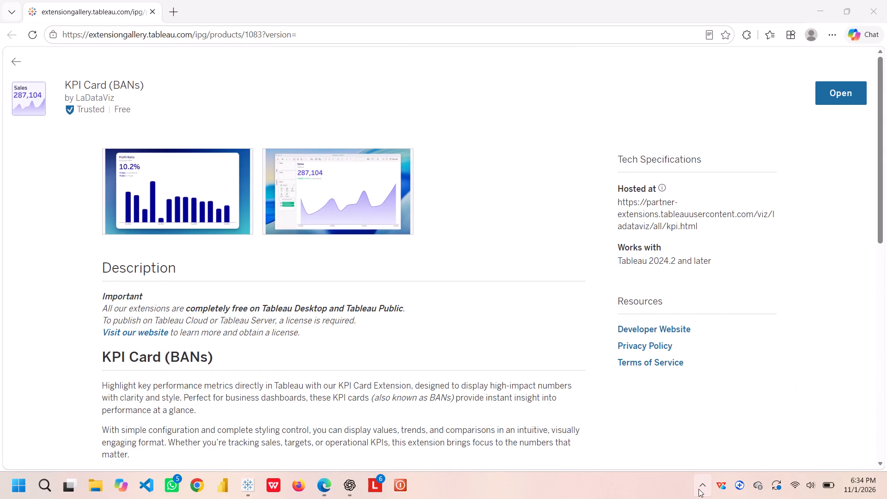
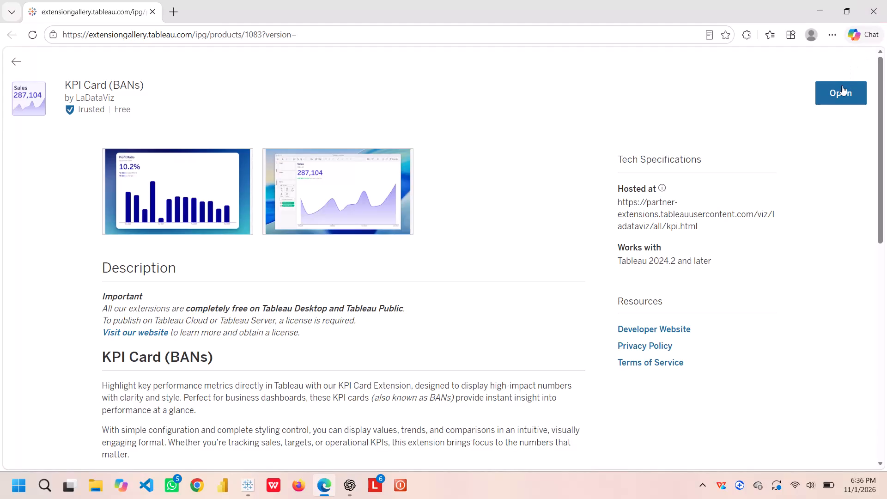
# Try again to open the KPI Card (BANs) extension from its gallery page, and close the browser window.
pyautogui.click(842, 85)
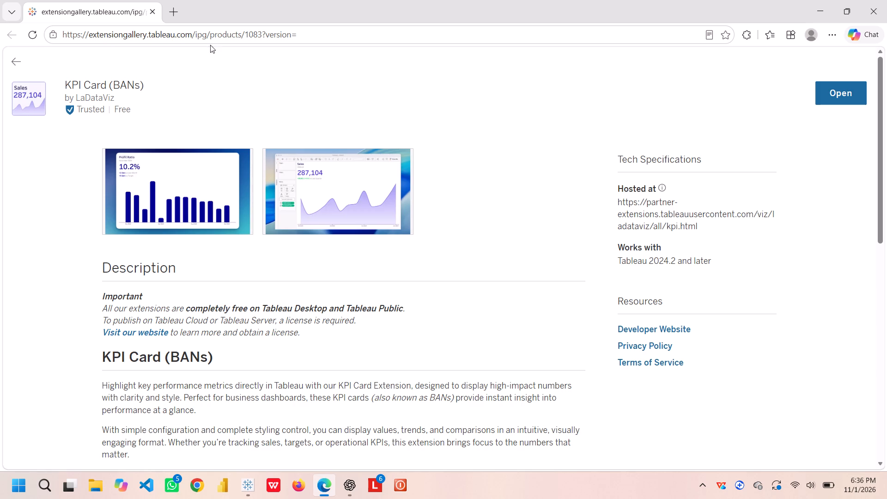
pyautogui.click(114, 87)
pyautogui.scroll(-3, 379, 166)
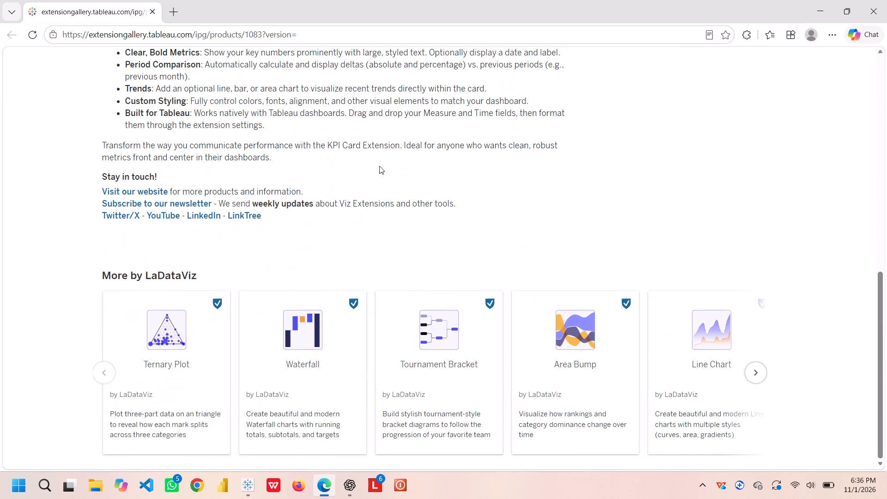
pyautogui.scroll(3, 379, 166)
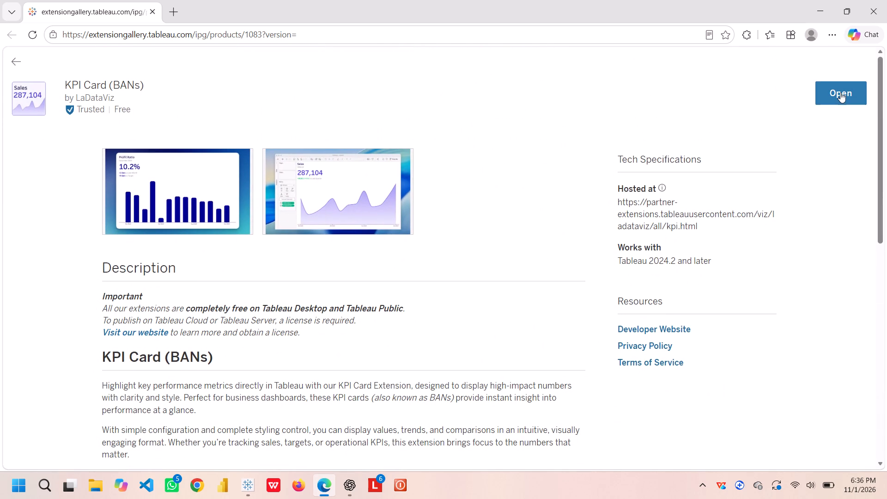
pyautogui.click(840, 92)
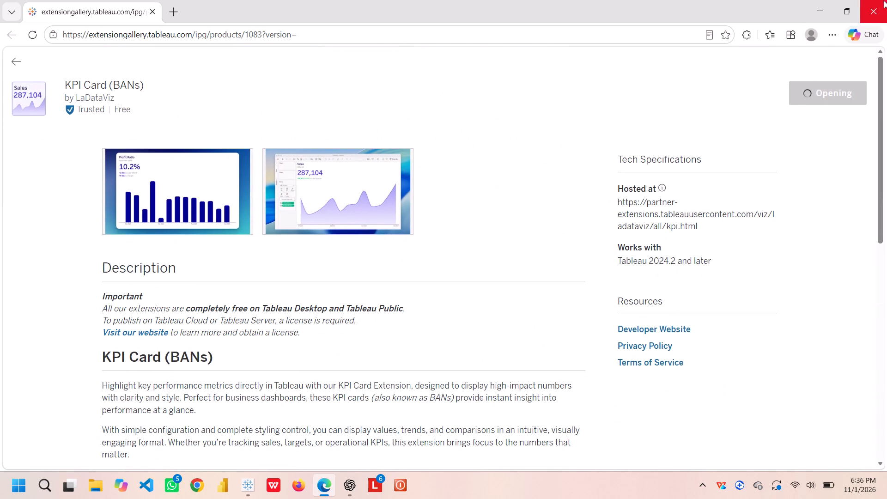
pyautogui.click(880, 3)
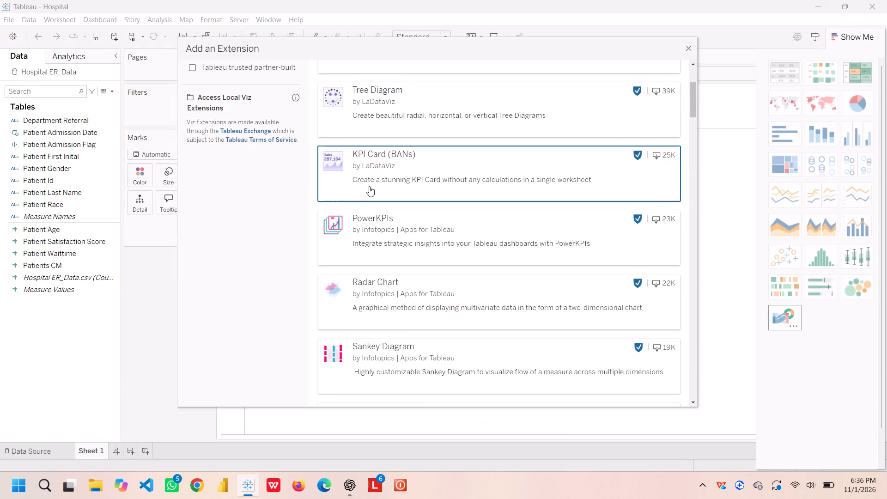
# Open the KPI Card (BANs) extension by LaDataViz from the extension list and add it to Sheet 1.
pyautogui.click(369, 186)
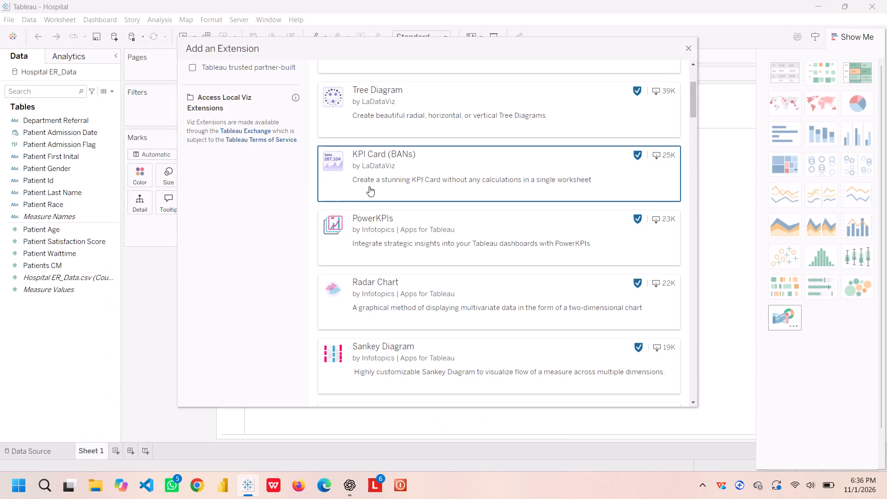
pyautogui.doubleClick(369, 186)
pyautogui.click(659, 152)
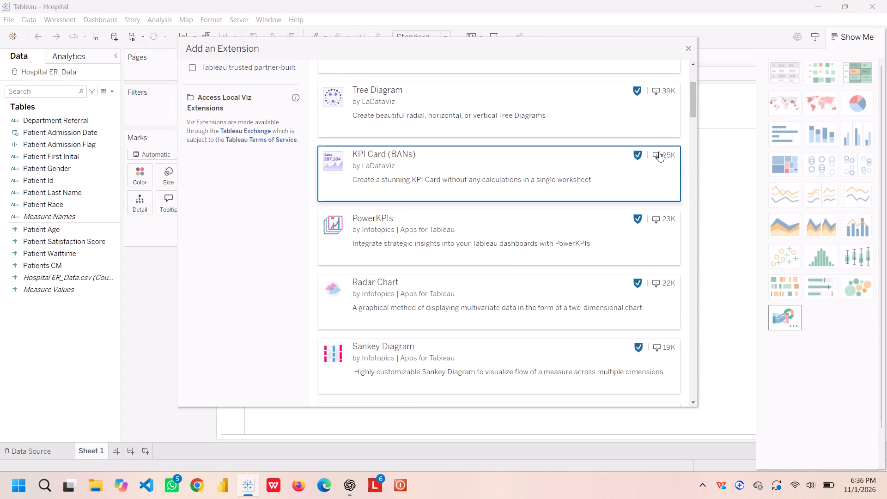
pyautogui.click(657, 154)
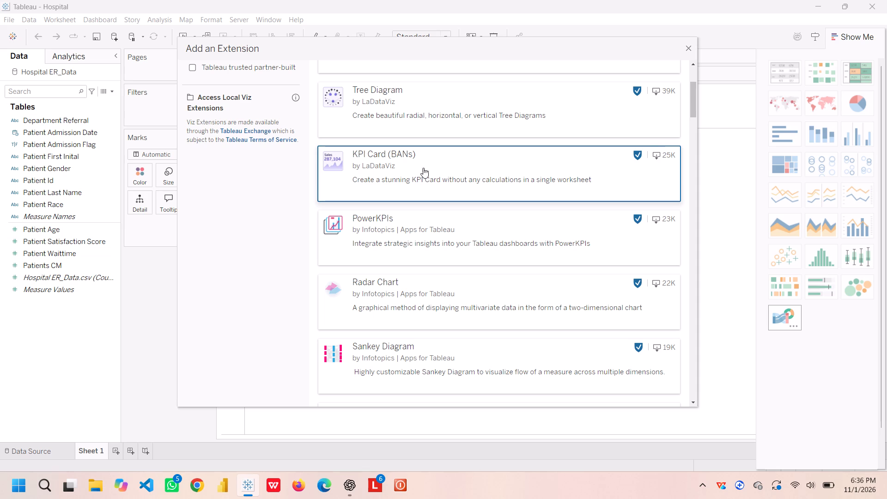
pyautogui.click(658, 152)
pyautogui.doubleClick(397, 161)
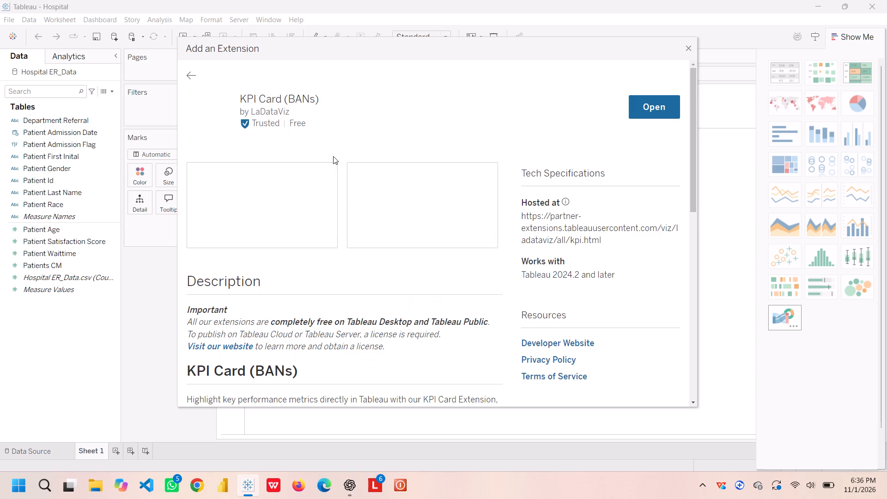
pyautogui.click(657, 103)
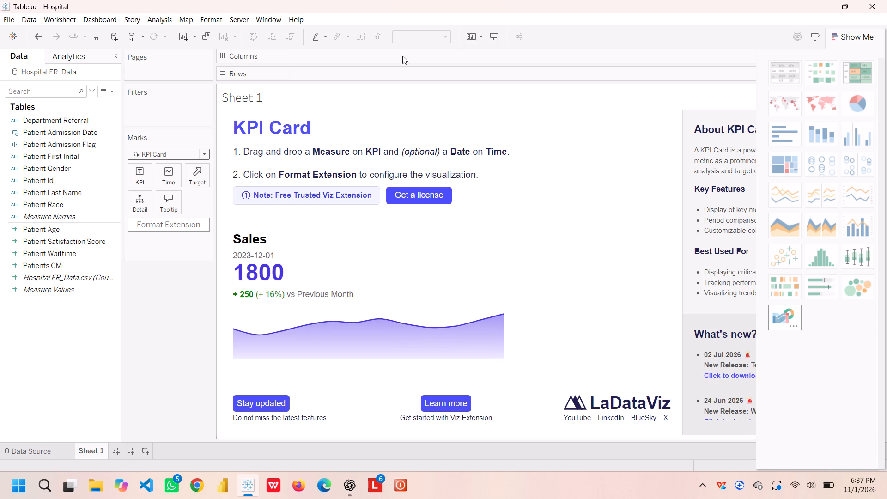
# Examine the KPI Card start page on Sheet 1, including its setup instructions and the free trusted extension note.
pyautogui.hscroll(-4, 443, 225)
pyautogui.keyDown('ctrl'); pyautogui.scroll(-6, 443, 225); pyautogui.keyUp('ctrl')
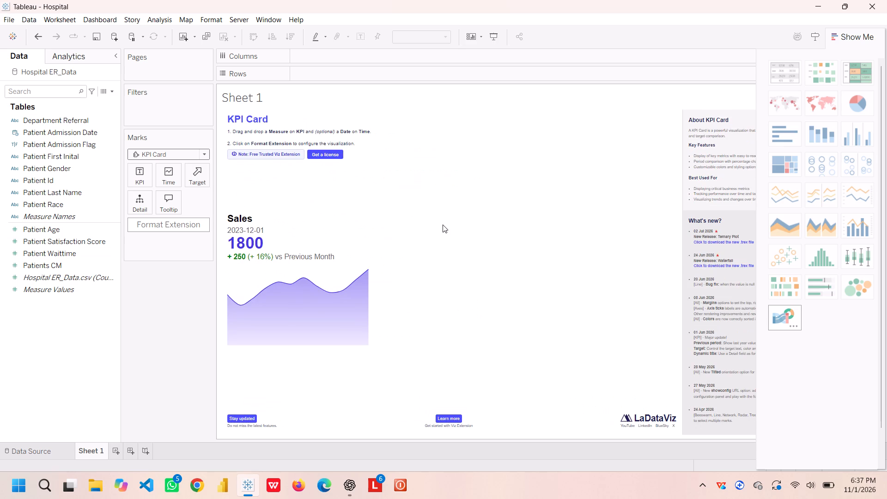
pyautogui.keyDown('ctrl'); pyautogui.scroll(-10, 443, 225); pyautogui.keyUp('ctrl')
pyautogui.keyDown('ctrl'); pyautogui.scroll(12, 443, 225); pyautogui.keyUp('ctrl')
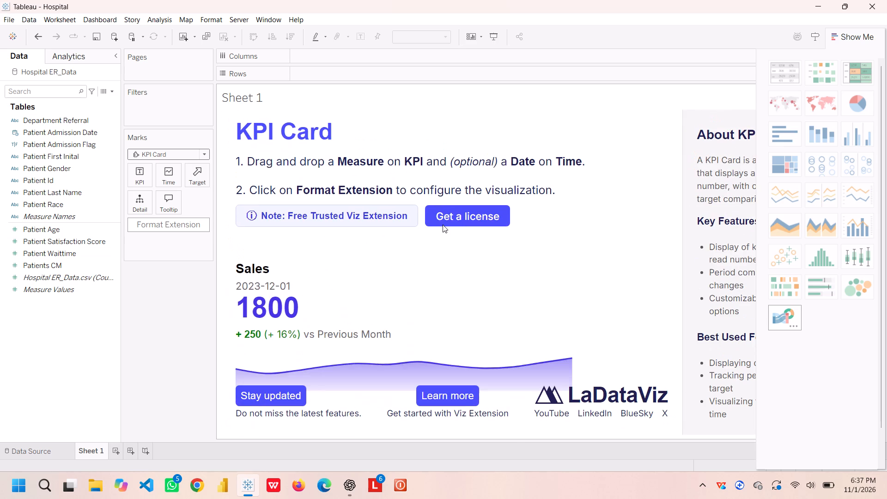
pyautogui.click(289, 219)
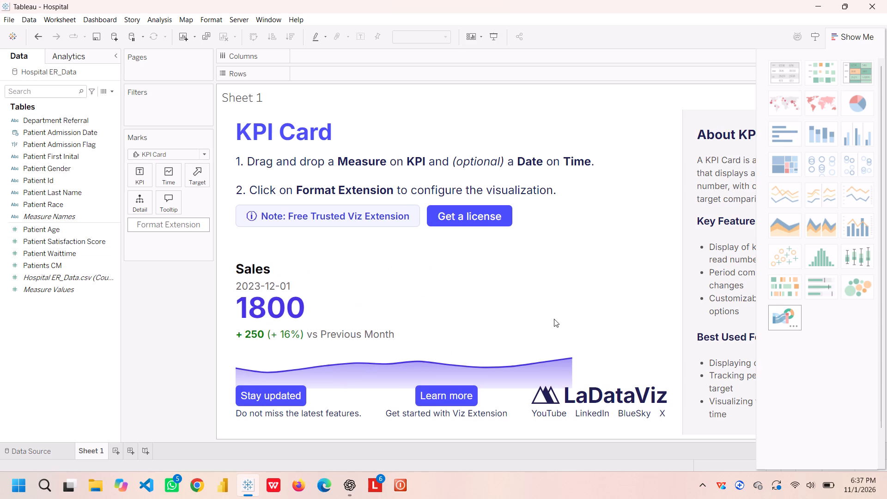
pyautogui.click(554, 319)
pyautogui.scroll(-3, 554, 319)
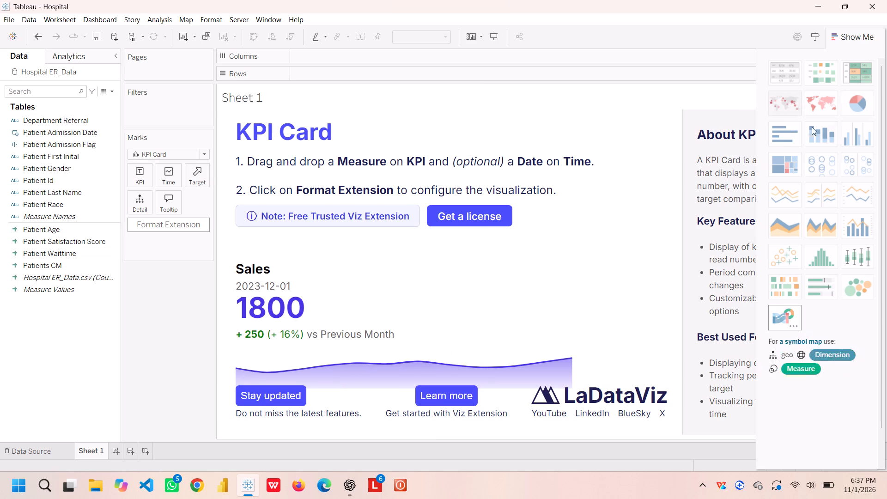
pyautogui.keyDown('ctrl'); pyautogui.scroll(-4, 484, 195); pyautogui.keyUp('ctrl')
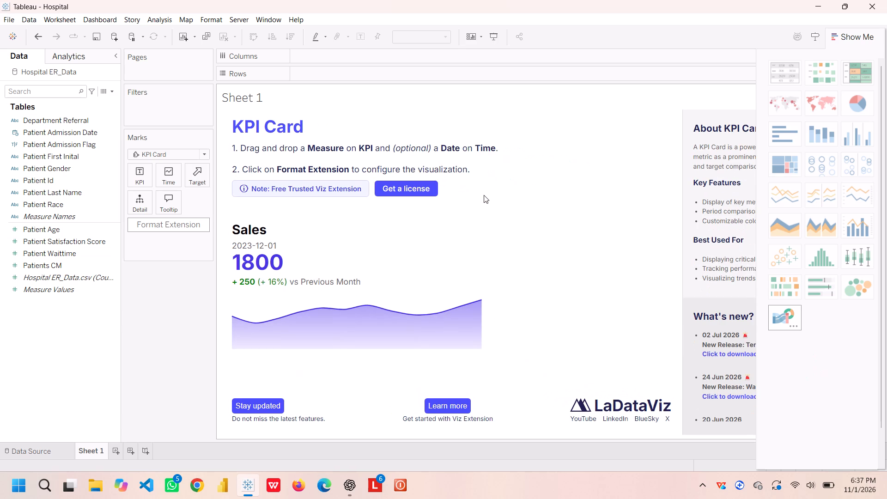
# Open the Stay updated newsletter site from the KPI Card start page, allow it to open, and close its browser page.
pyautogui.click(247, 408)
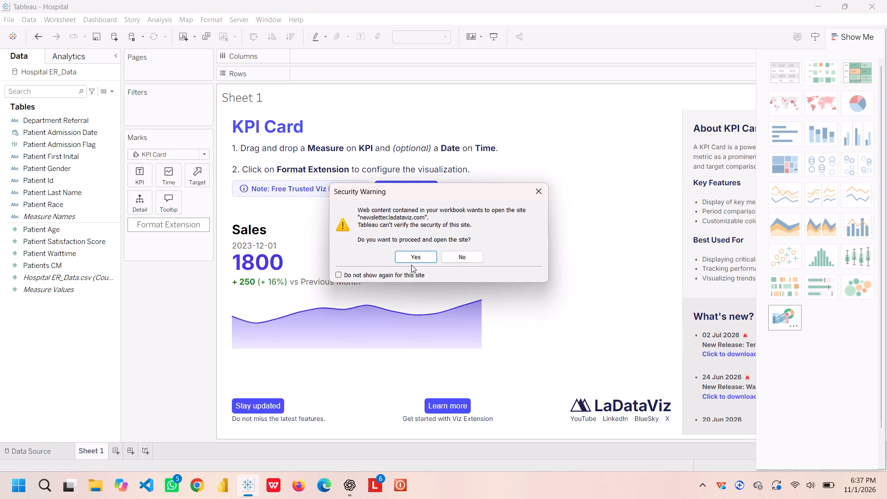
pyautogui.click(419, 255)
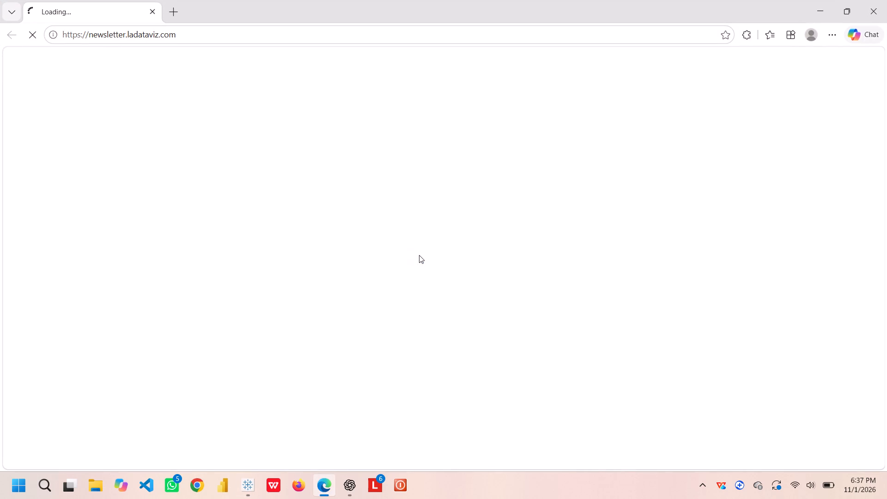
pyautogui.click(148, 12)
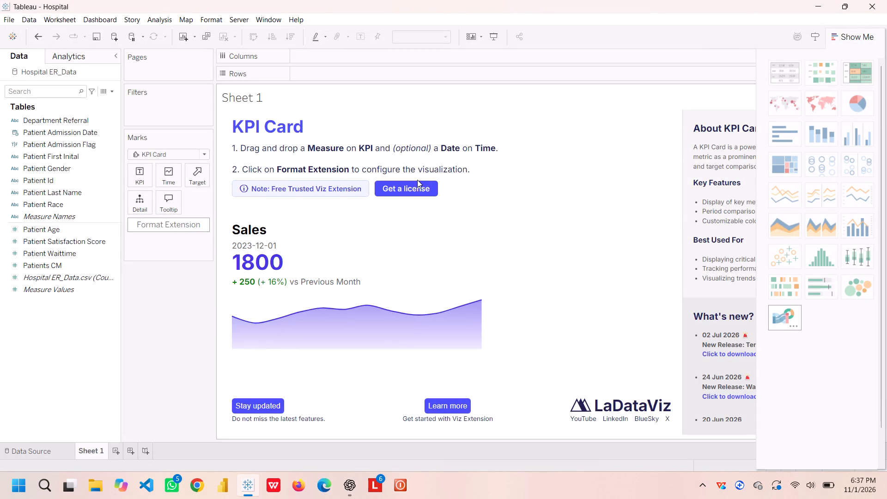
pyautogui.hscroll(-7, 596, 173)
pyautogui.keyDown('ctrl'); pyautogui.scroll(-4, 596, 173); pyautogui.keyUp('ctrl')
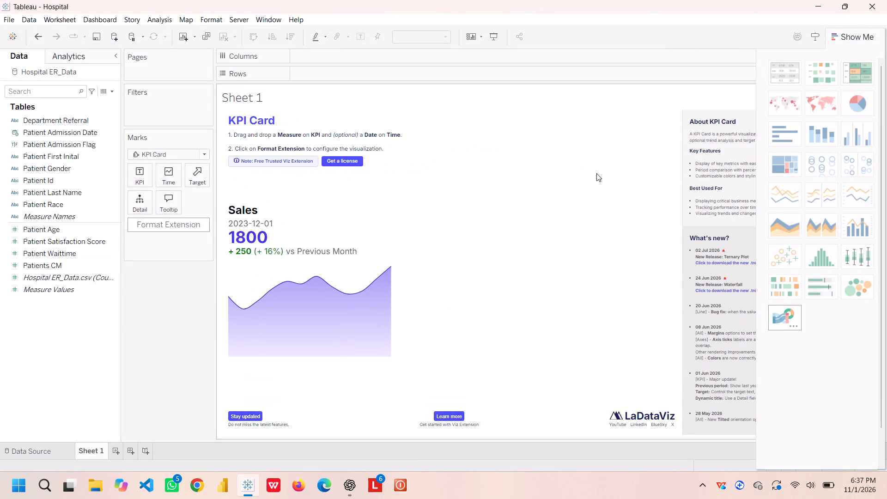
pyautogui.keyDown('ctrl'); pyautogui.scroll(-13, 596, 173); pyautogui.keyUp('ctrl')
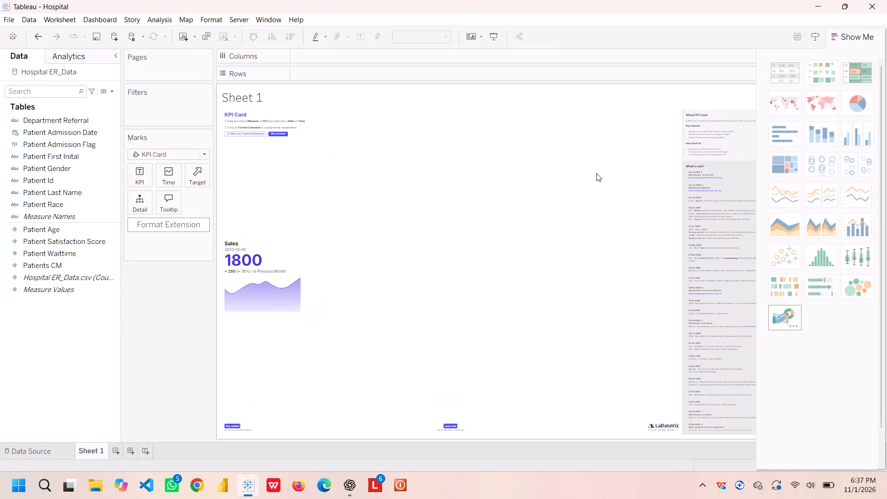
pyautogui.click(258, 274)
pyautogui.click(882, 0)
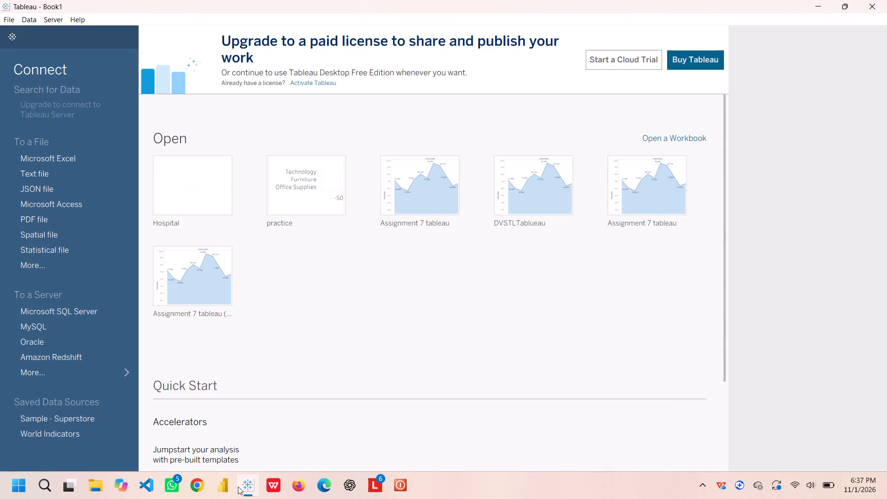
pyautogui.doubleClick(196, 193)
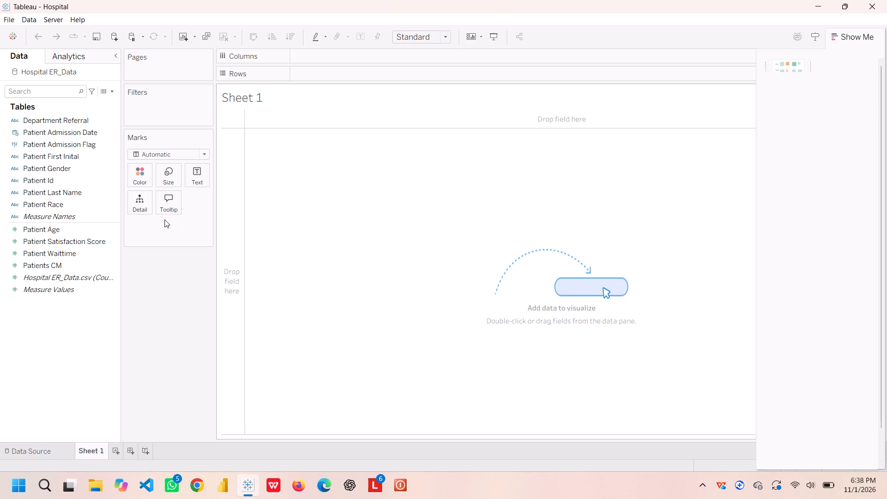
# Open the extension gallery for adding a viz extension as the mark type of Sheet 1.
pyautogui.click(206, 151)
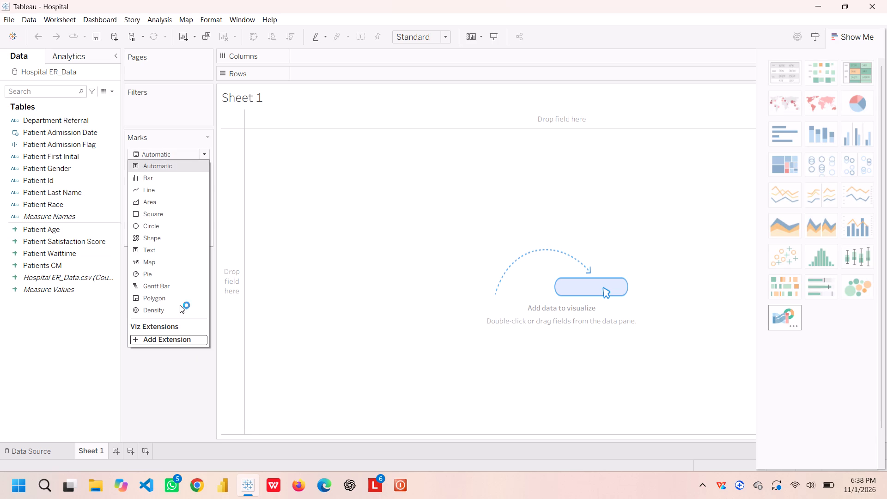
pyautogui.click(166, 343)
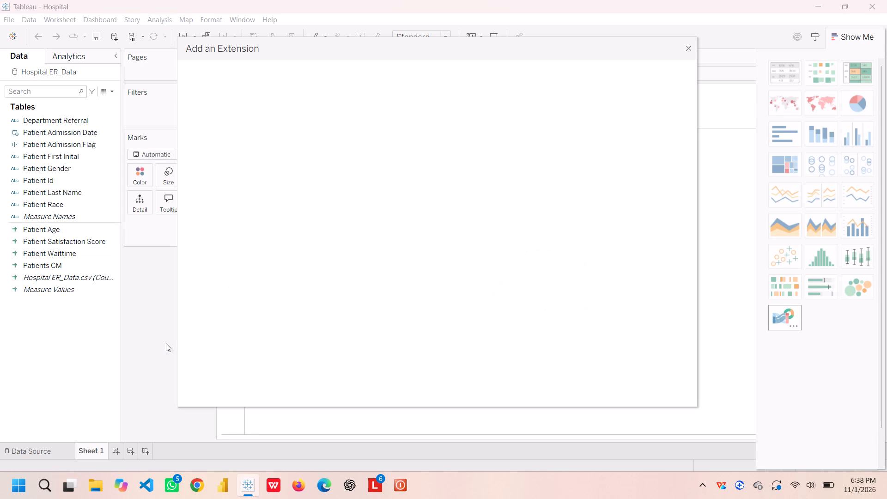
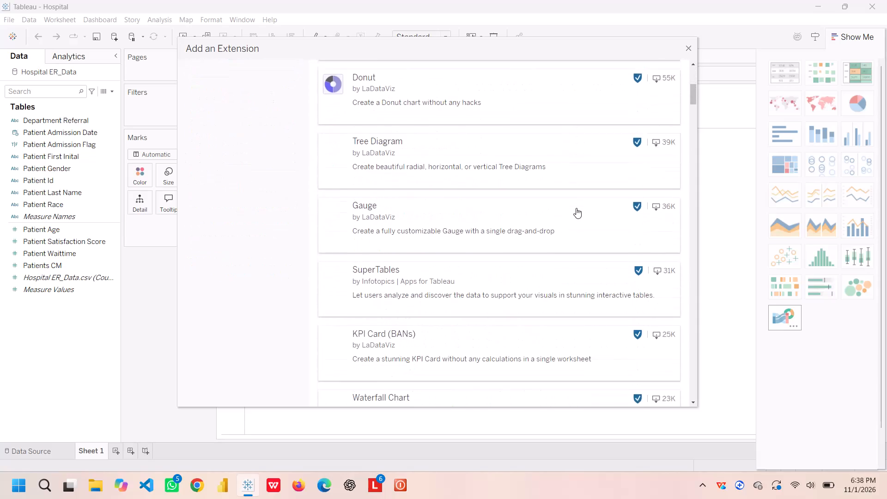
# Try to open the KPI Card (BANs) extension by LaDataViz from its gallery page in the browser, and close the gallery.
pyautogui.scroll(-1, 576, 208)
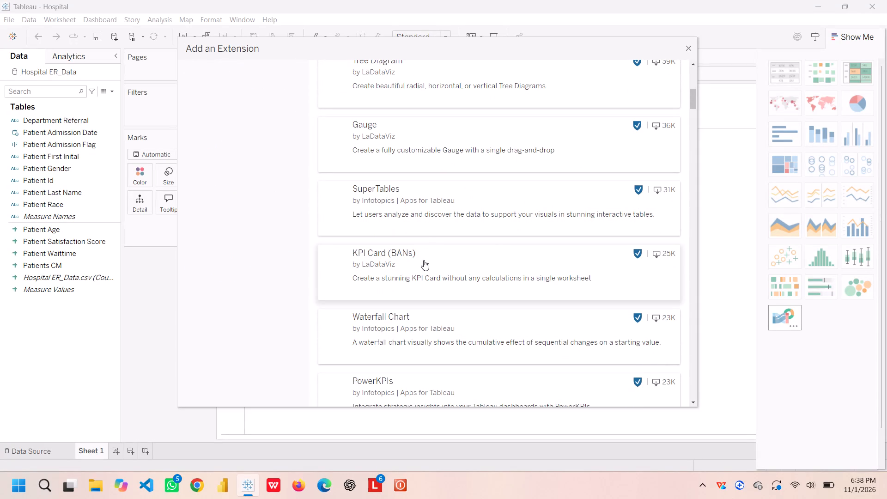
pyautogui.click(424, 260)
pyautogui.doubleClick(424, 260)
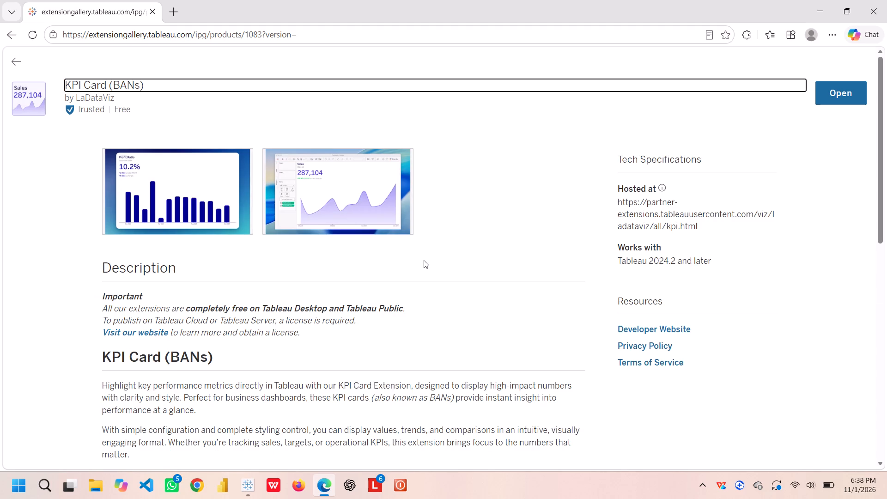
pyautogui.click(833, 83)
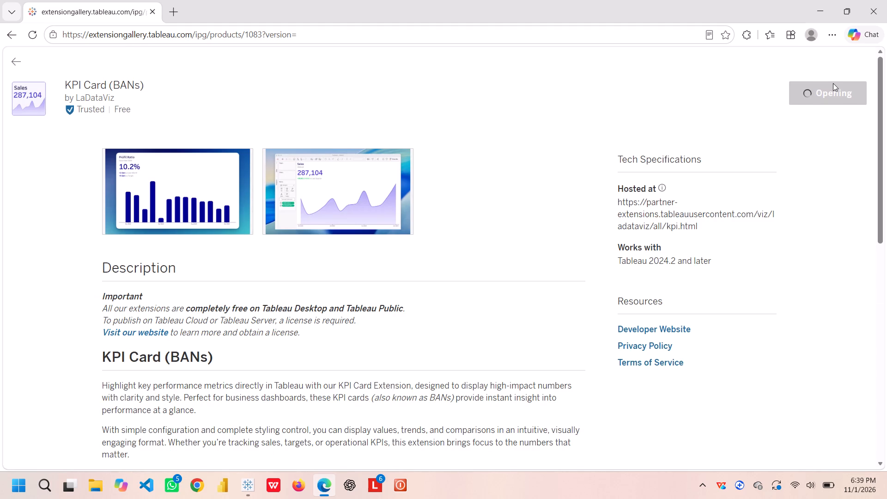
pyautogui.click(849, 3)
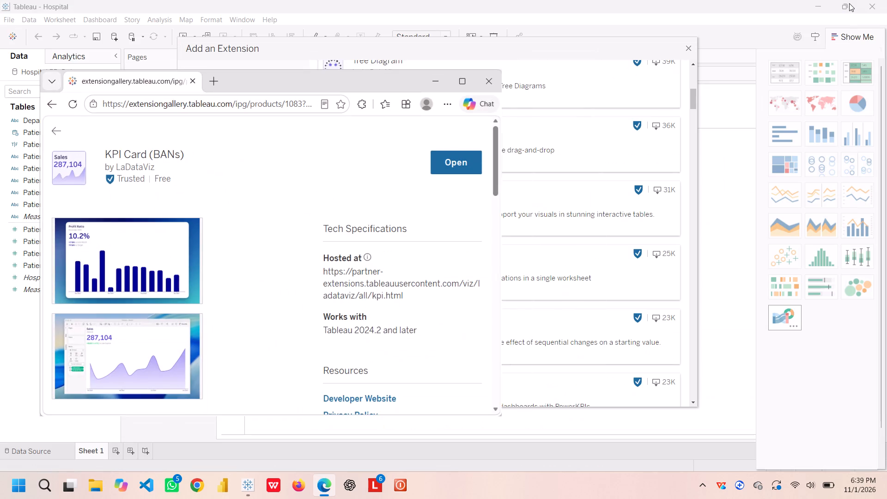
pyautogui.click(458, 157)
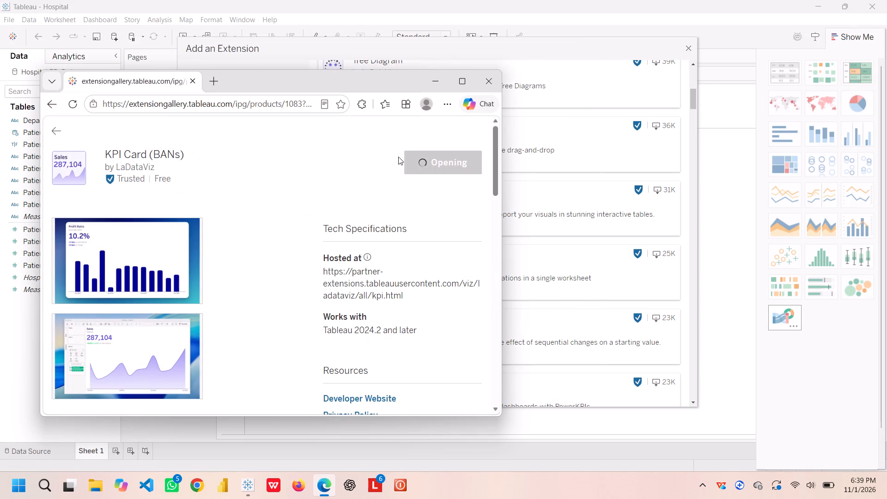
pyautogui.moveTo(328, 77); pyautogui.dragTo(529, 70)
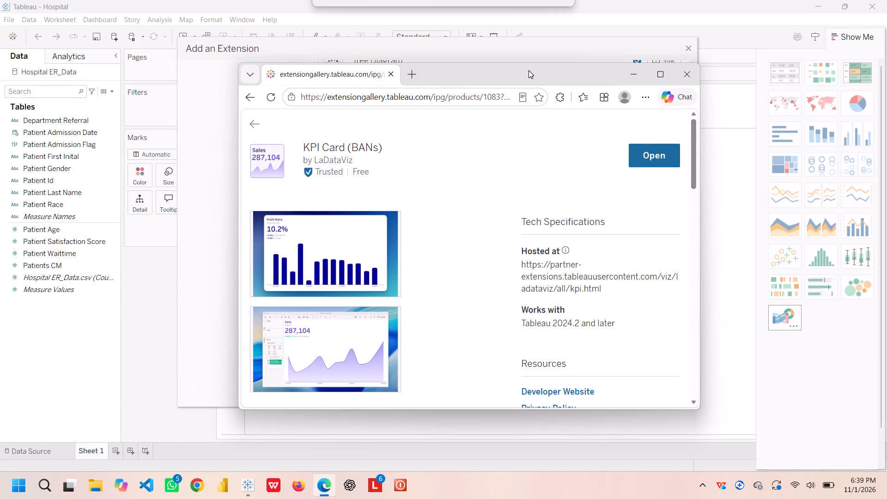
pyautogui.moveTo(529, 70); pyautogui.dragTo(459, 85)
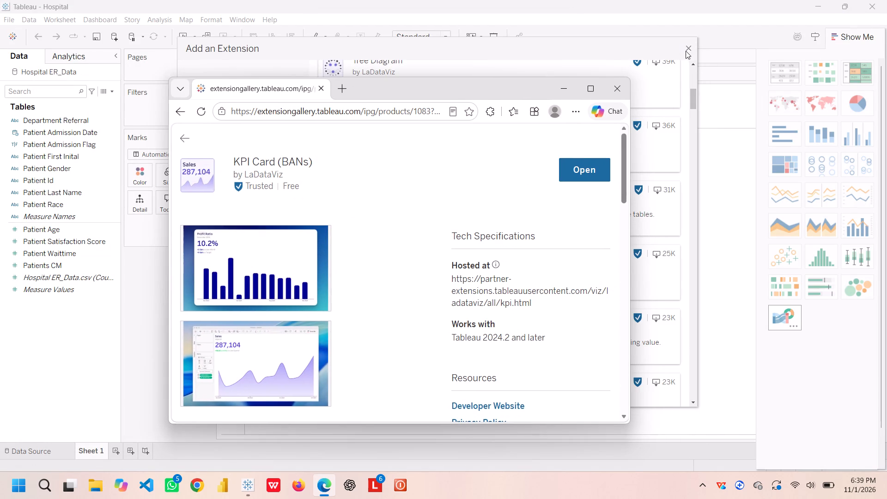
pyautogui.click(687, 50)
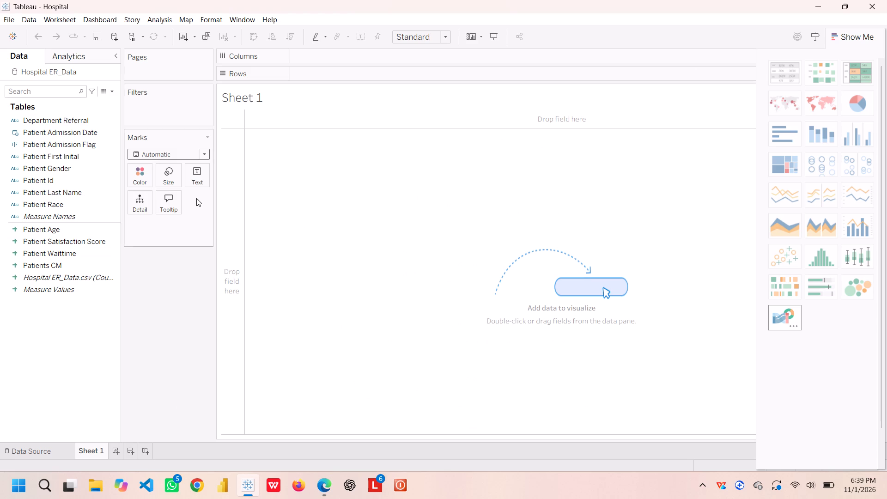
# Reopen the extension gallery for Sheet 1's mark type and add the KPI Card (BANs) extension by LaDataViz.
pyautogui.click(203, 157)
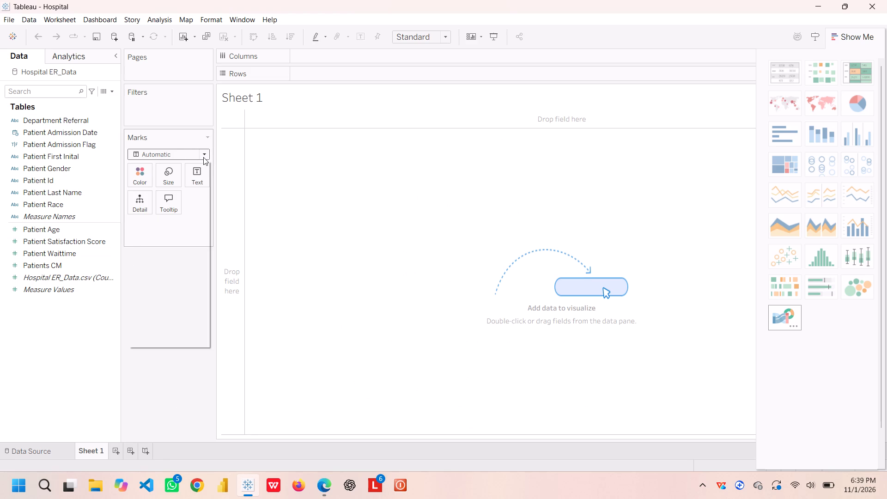
pyautogui.click(159, 335)
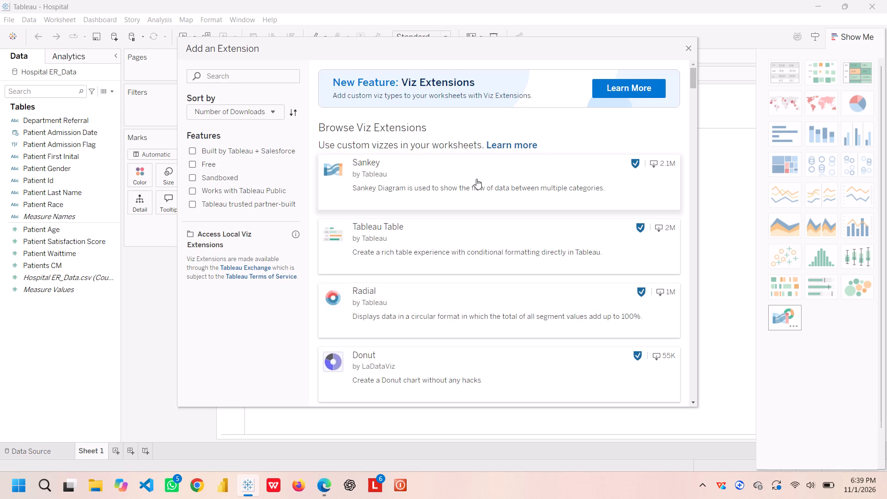
pyautogui.scroll(-4, 476, 179)
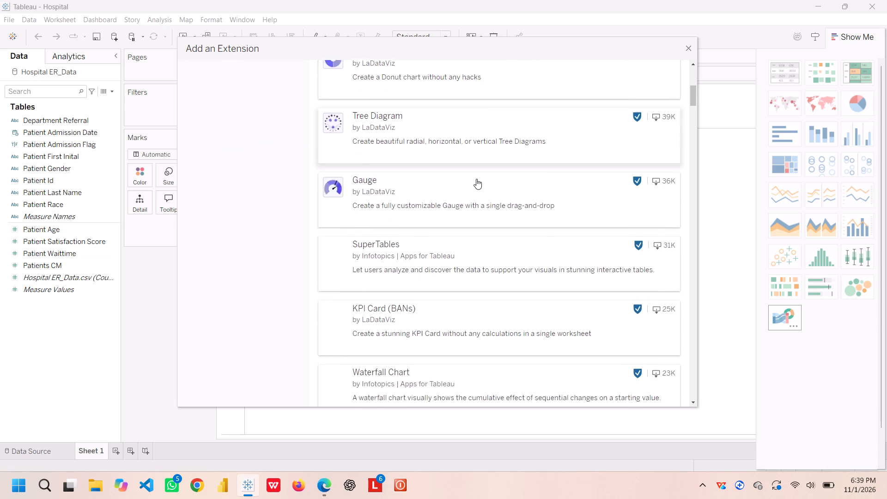
pyautogui.scroll(-1, 476, 179)
pyautogui.click(440, 209)
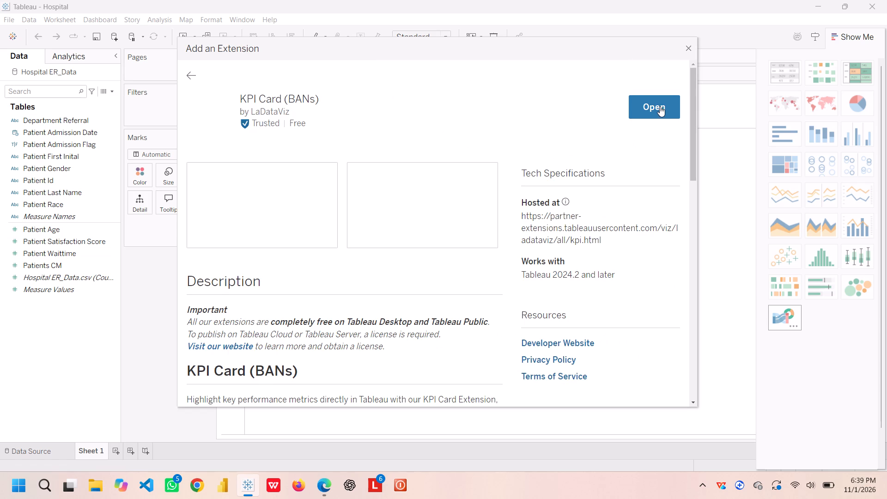
pyautogui.click(660, 106)
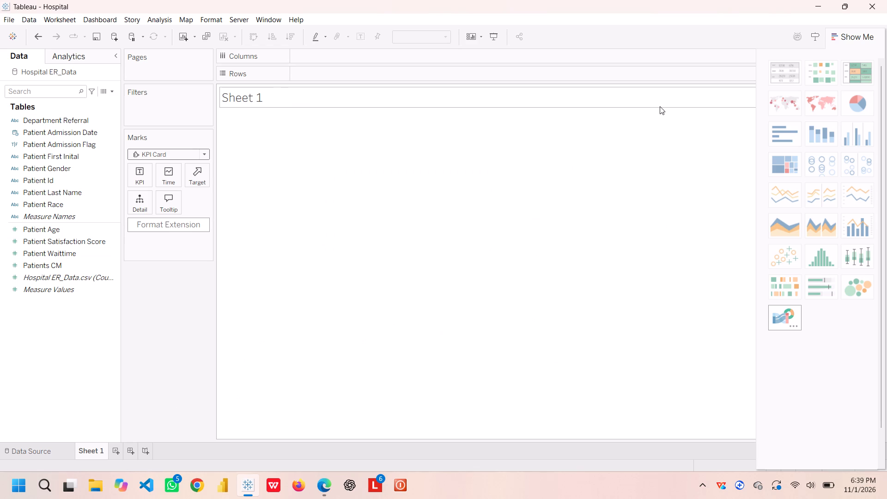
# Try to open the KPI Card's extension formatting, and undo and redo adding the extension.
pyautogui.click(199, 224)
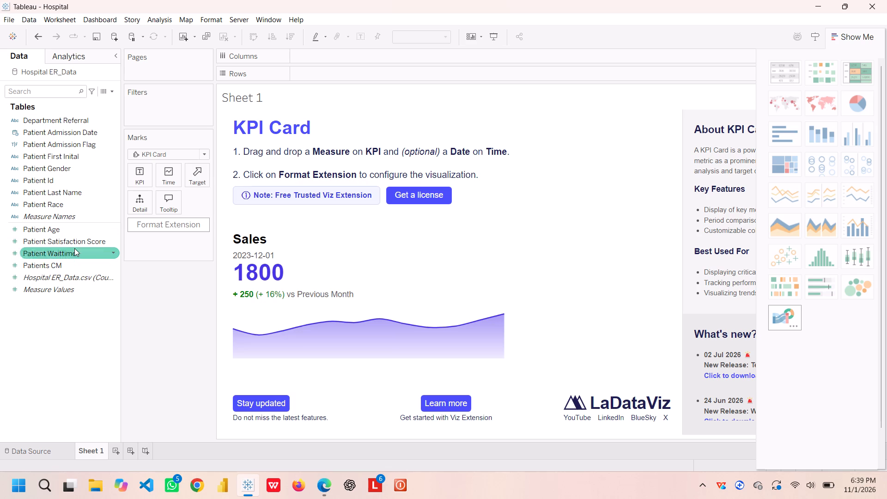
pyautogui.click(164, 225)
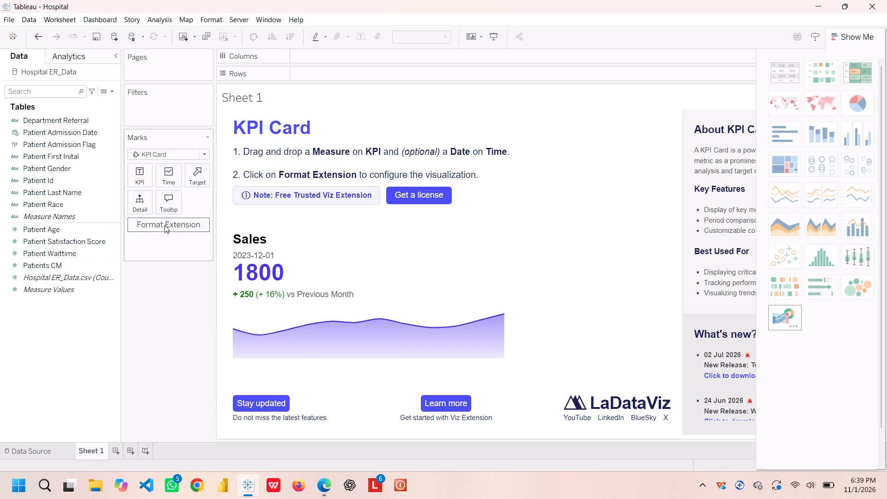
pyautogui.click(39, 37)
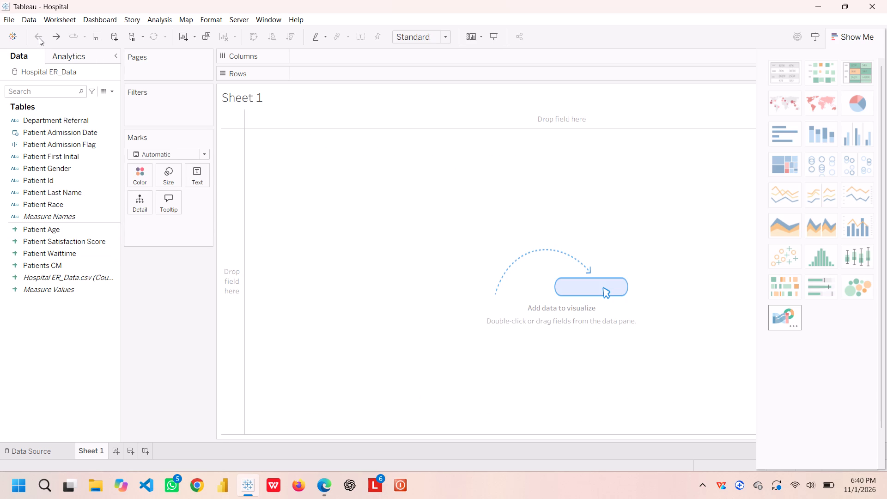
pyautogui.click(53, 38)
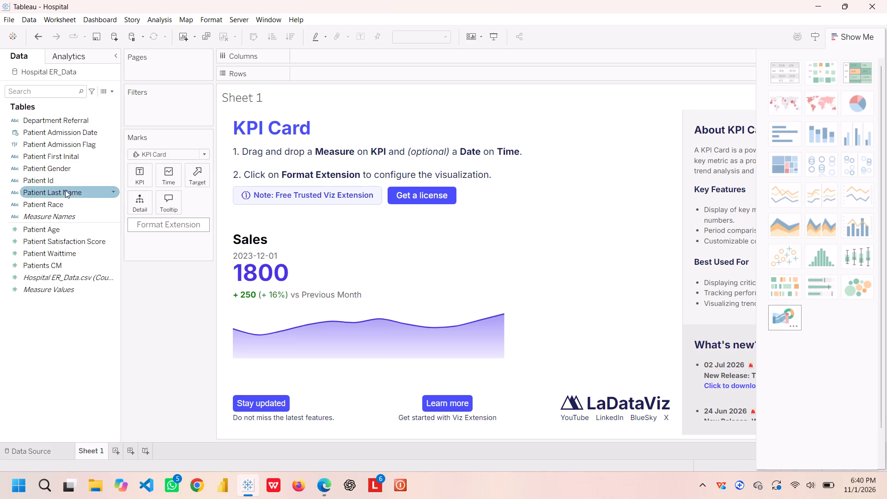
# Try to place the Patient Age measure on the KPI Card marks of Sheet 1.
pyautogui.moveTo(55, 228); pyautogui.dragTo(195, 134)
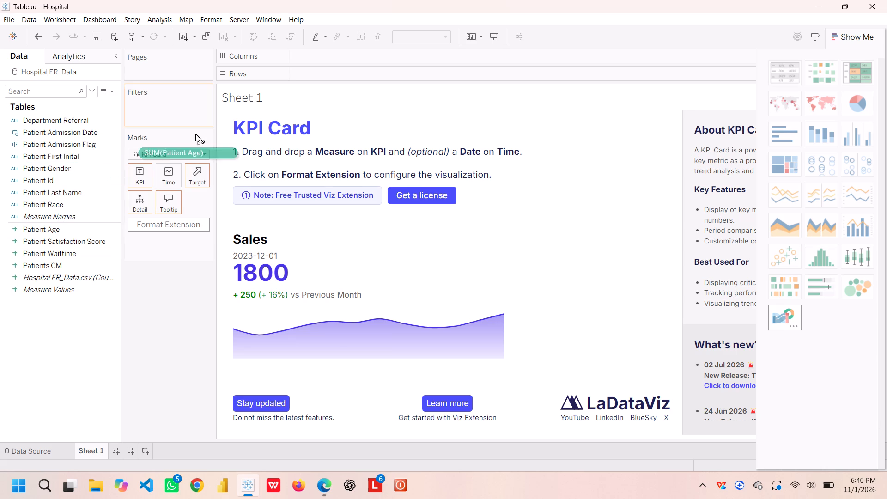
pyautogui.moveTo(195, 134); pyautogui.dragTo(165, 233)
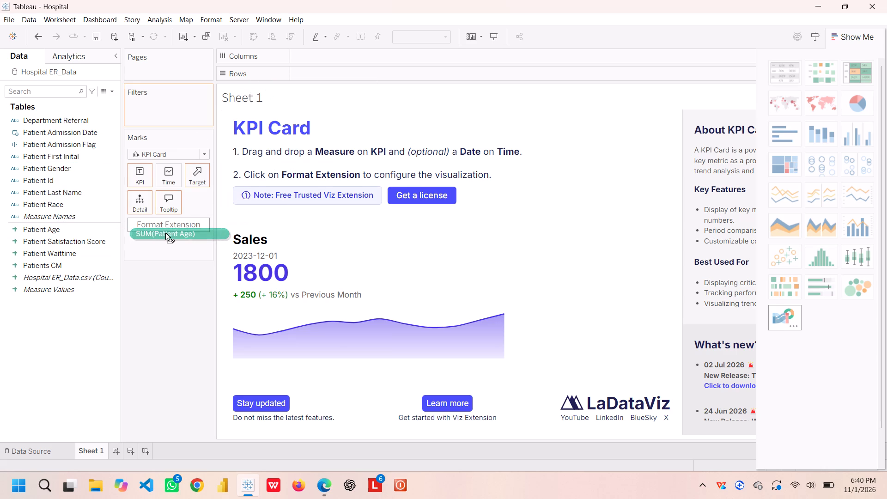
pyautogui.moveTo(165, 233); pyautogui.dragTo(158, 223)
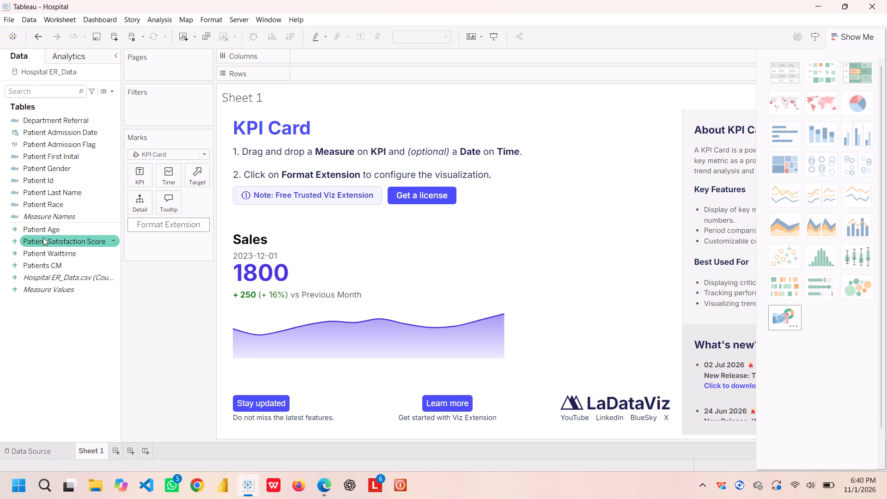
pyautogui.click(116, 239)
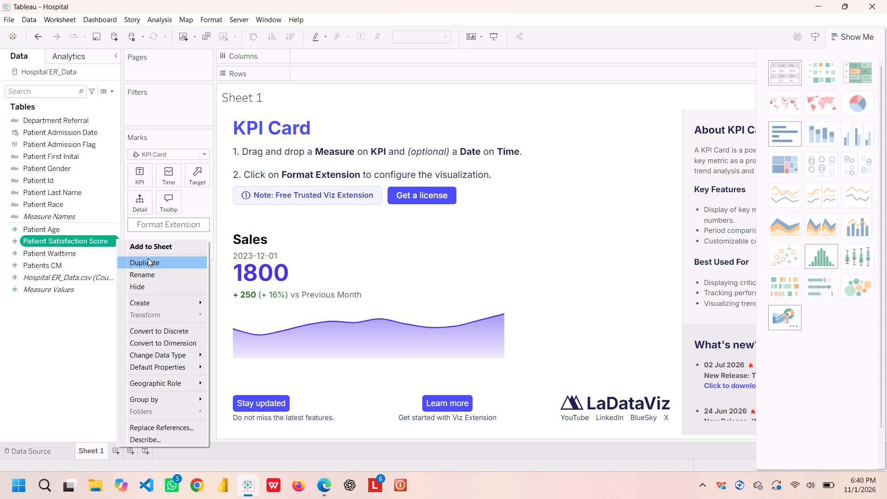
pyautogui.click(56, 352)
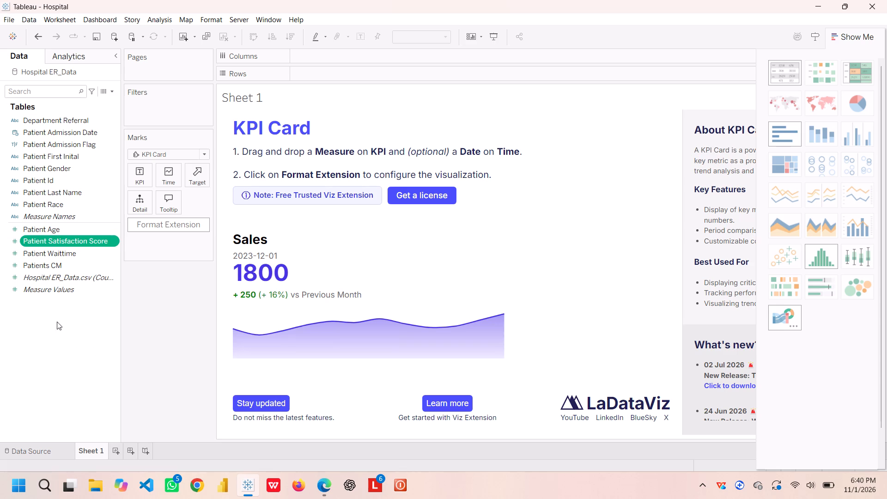
# Add the Patient Waittime measure, aggregated as a sum, to the KPI Card as its KPI.
pyautogui.moveTo(68, 247); pyautogui.dragTo(73, 247)
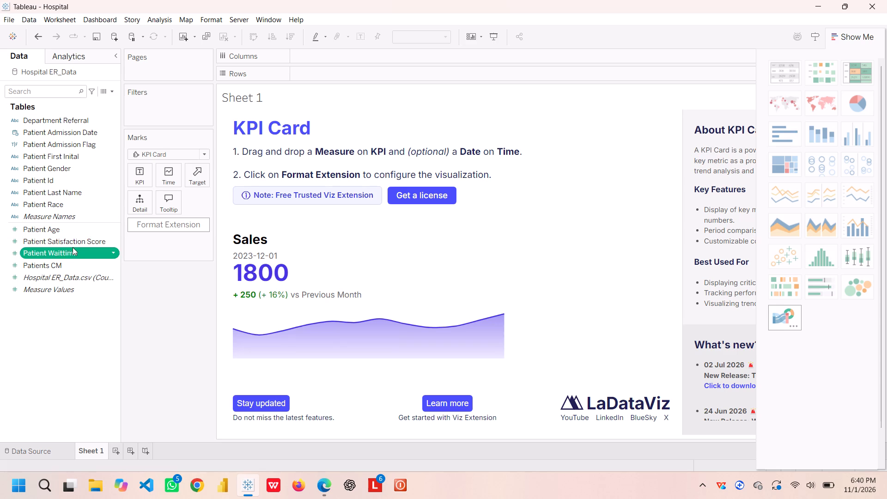
pyautogui.moveTo(73, 247); pyautogui.dragTo(283, 225)
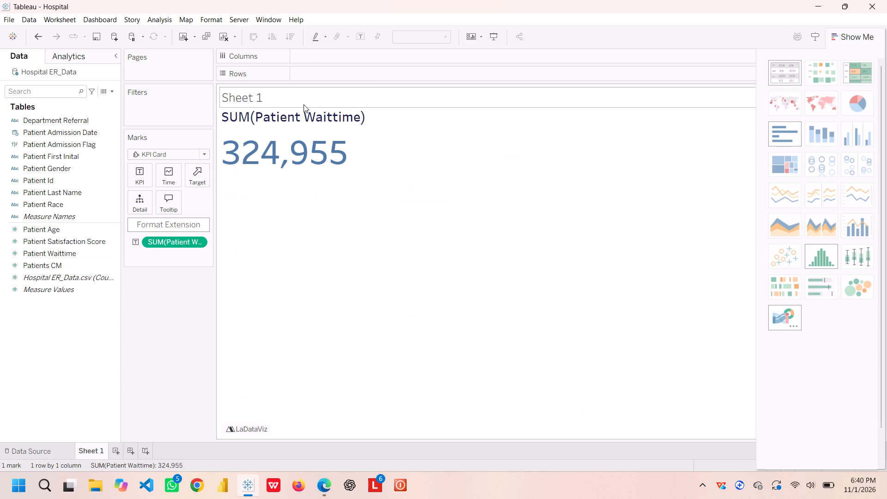
# Zoom out the KPI card on Sheet 1 so its label and value display smaller.
pyautogui.keyDown('ctrl'); pyautogui.scroll(-5, 289, 164); pyautogui.keyUp('ctrl')
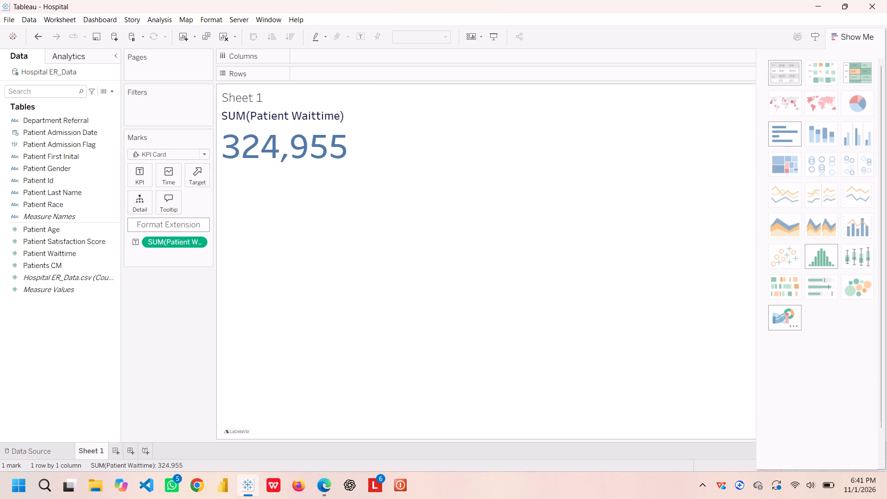
pyautogui.keyDown('ctrl'); pyautogui.scroll(-4, 289, 164); pyautogui.keyUp('ctrl')
pyautogui.keyDown('ctrl'); pyautogui.scroll(1, 289, 164); pyautogui.keyUp('ctrl')
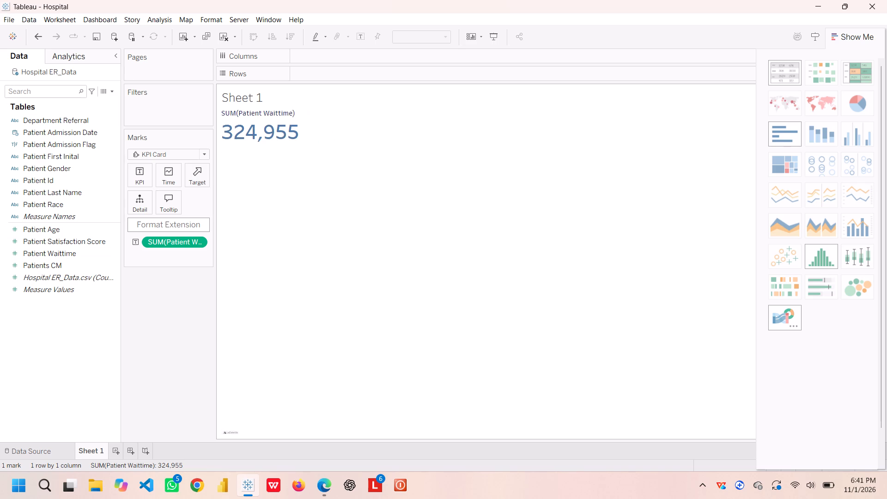
pyautogui.keyDown('ctrl'); pyautogui.scroll(-12, 491, 196); pyautogui.keyUp('ctrl')
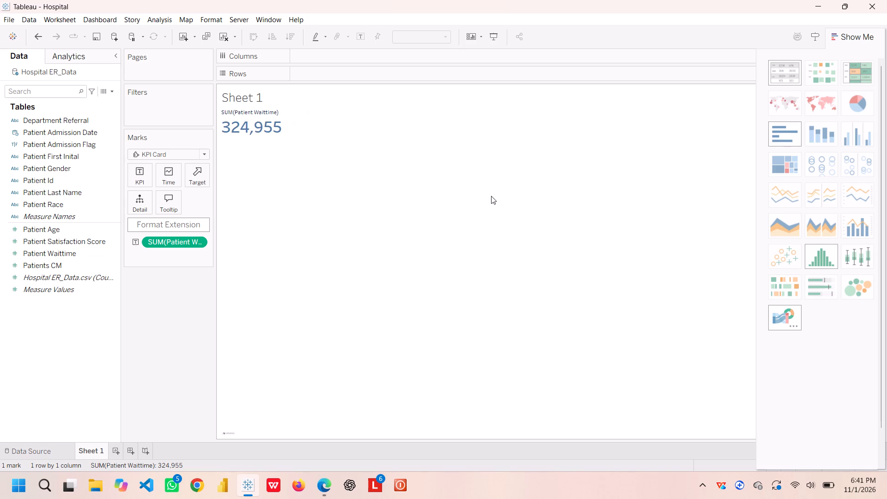
pyautogui.hscroll(-6, 491, 196)
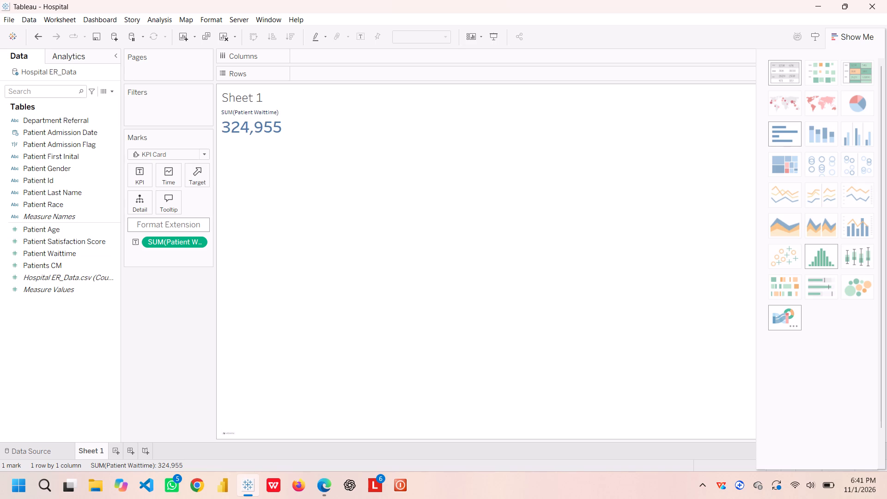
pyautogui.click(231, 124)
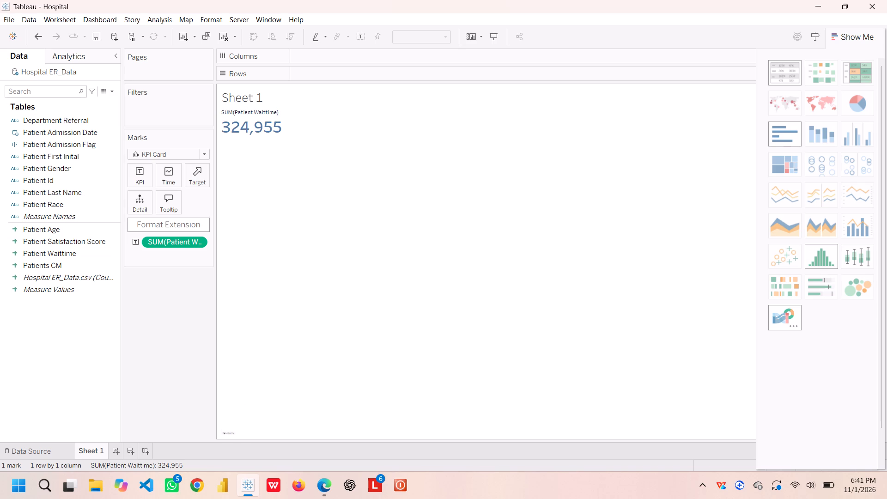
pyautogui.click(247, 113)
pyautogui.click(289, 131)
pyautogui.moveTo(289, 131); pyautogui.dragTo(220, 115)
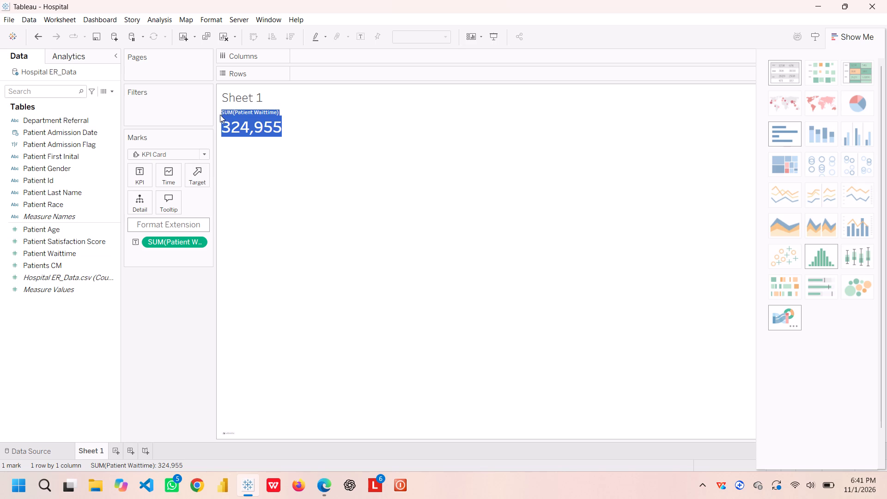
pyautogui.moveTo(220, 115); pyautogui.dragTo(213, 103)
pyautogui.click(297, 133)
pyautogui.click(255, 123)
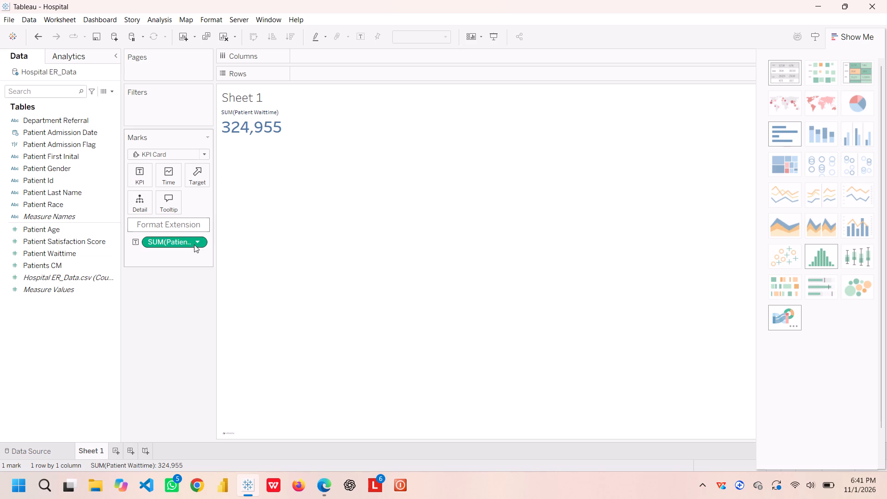
# Format the sum of Patient Waittime on the KPI card with a pale blue-green axis shading.
pyautogui.click(199, 238)
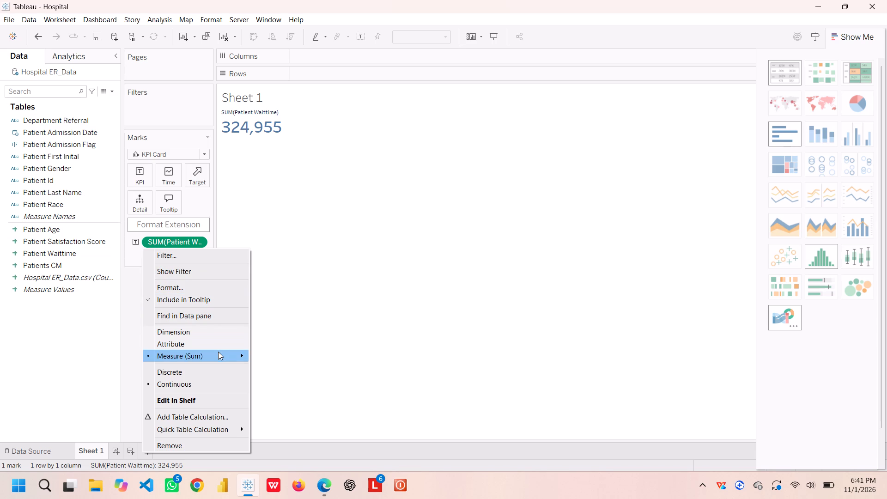
pyautogui.click(208, 286)
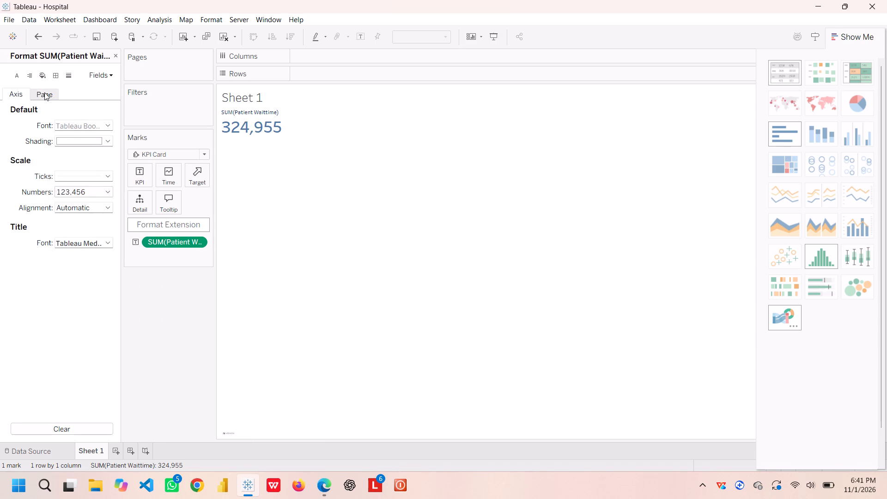
pyautogui.click(44, 92)
pyautogui.click(24, 92)
pyautogui.click(107, 142)
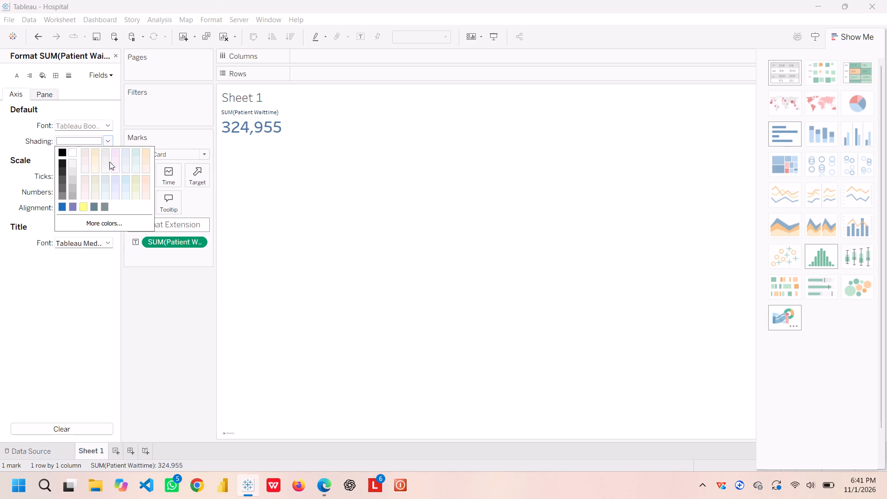
pyautogui.click(134, 157)
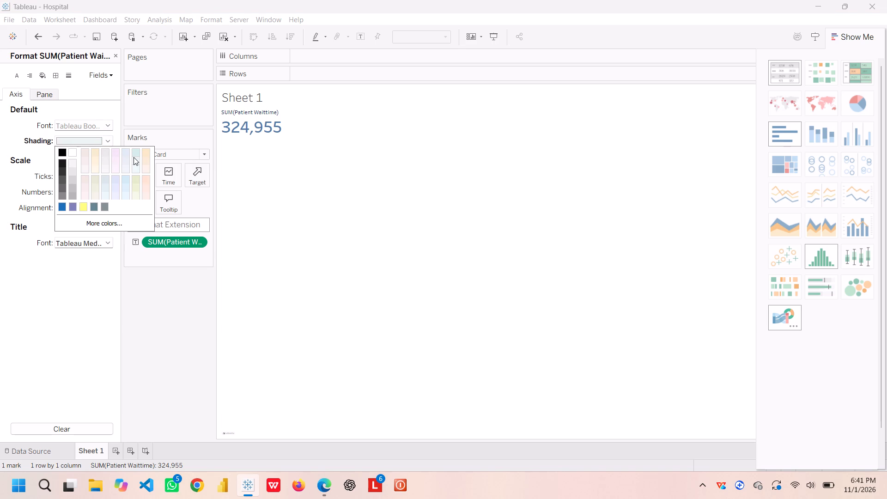
pyautogui.click(135, 152)
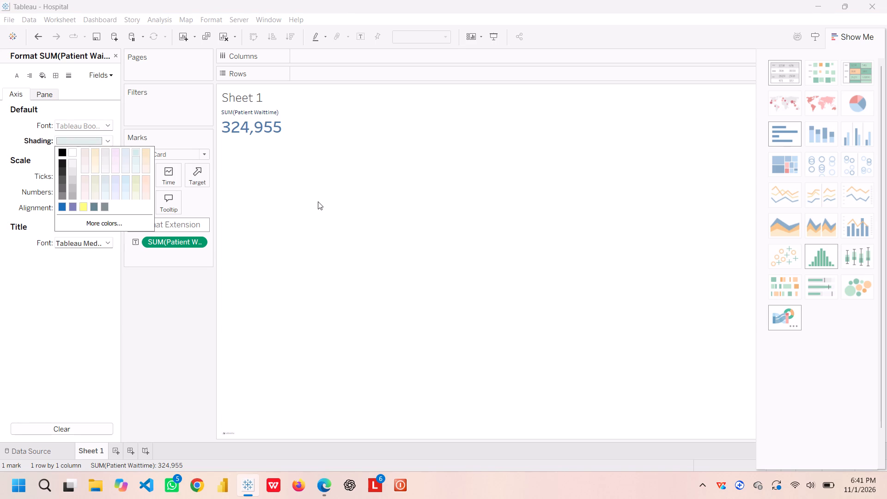
pyautogui.click(318, 201)
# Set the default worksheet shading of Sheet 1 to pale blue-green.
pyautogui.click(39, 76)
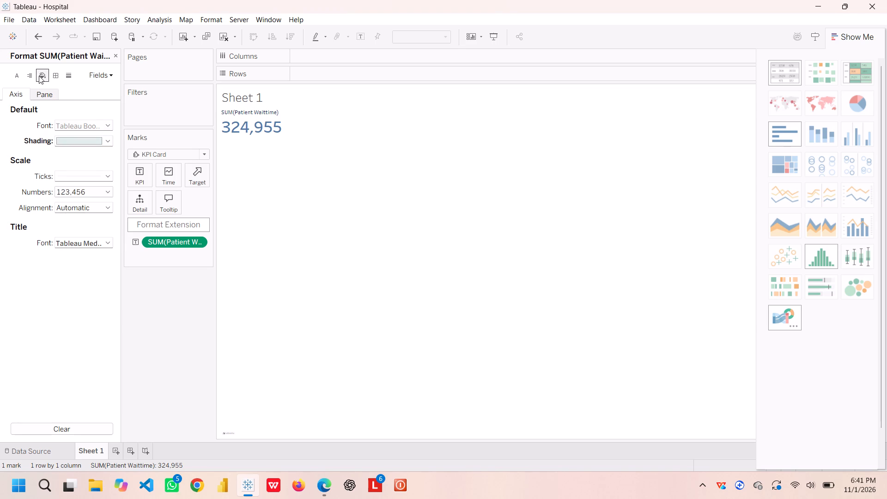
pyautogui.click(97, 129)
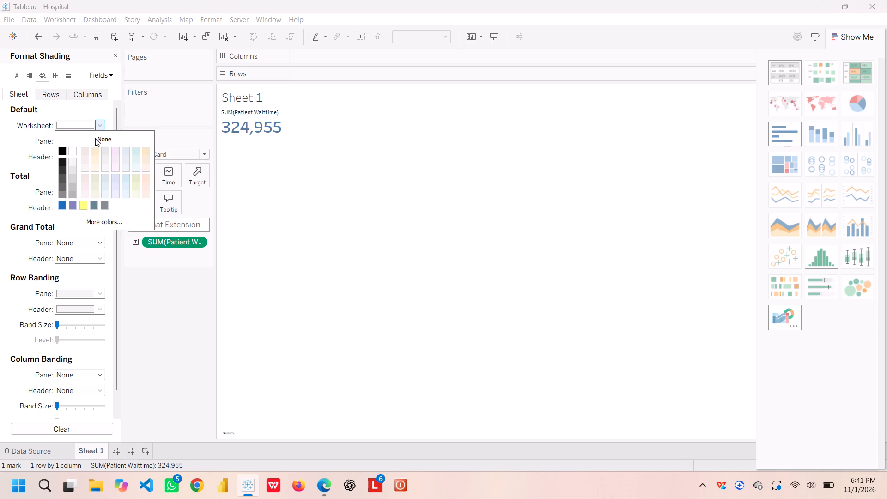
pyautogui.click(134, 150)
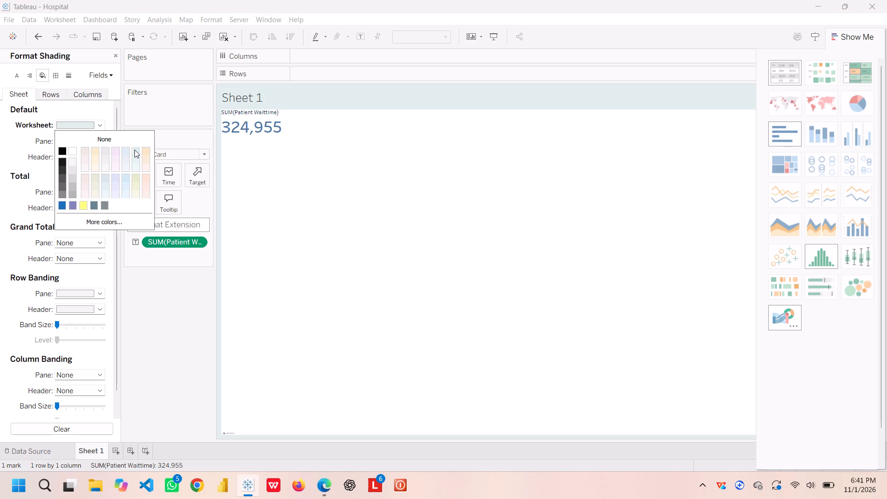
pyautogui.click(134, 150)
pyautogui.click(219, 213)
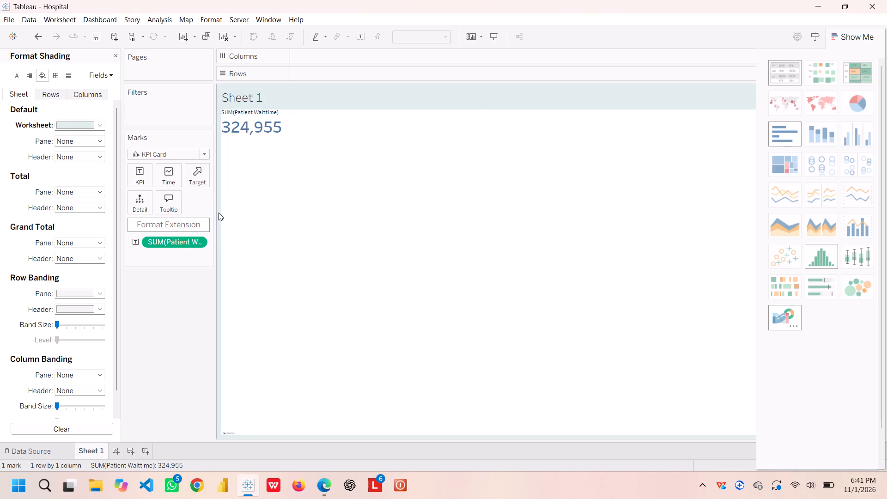
# Set the default worksheet shading of Sheet 1 to white.
pyautogui.click(95, 129)
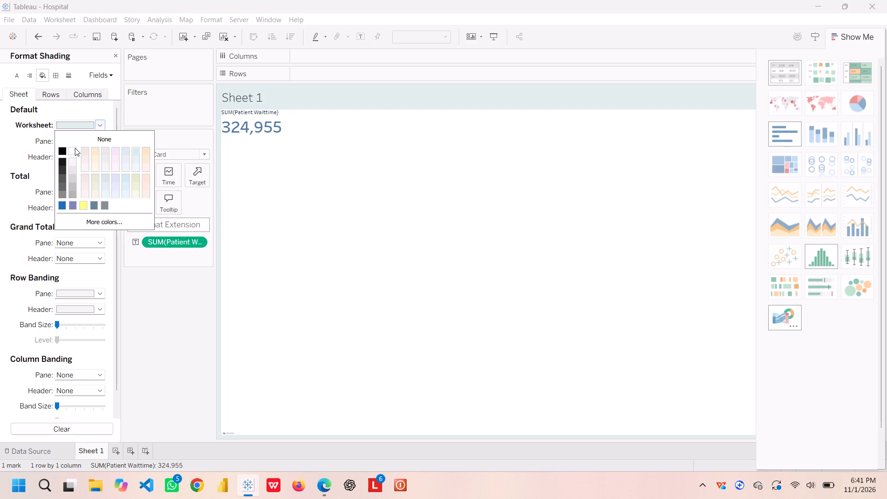
pyautogui.click(74, 148)
pyautogui.click(176, 305)
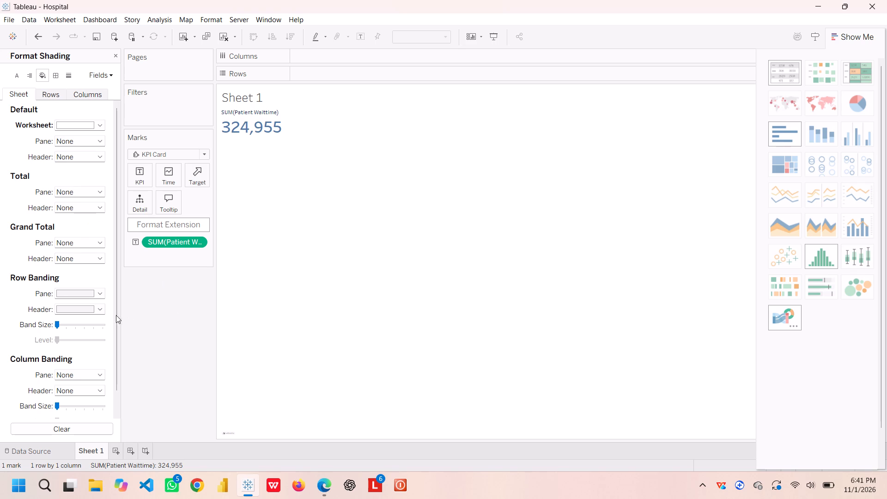
# Set the row banding pane shading of Sheet 1 to a very light blue-green.
pyautogui.click(97, 289)
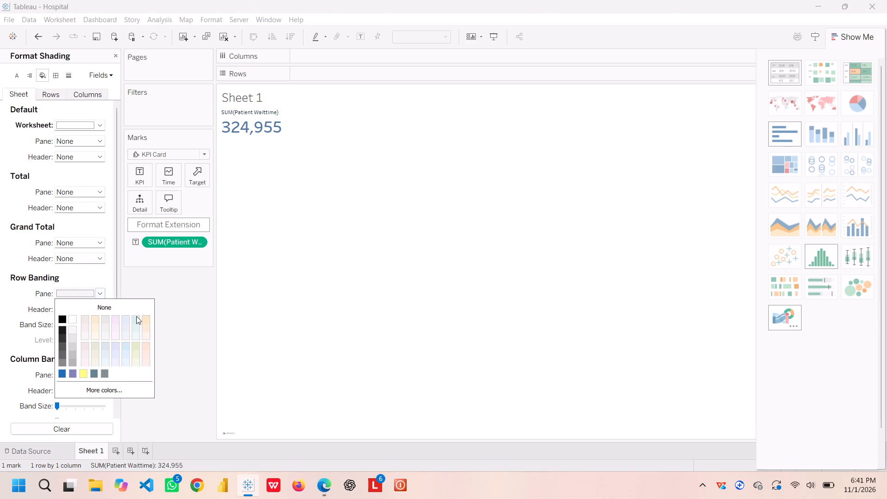
pyautogui.click(136, 316)
pyautogui.click(136, 316)
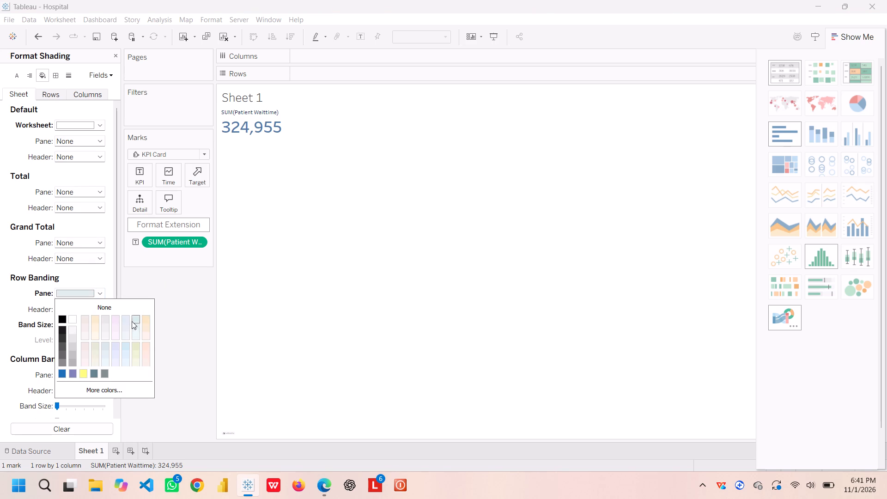
pyautogui.click(135, 329)
pyautogui.click(255, 347)
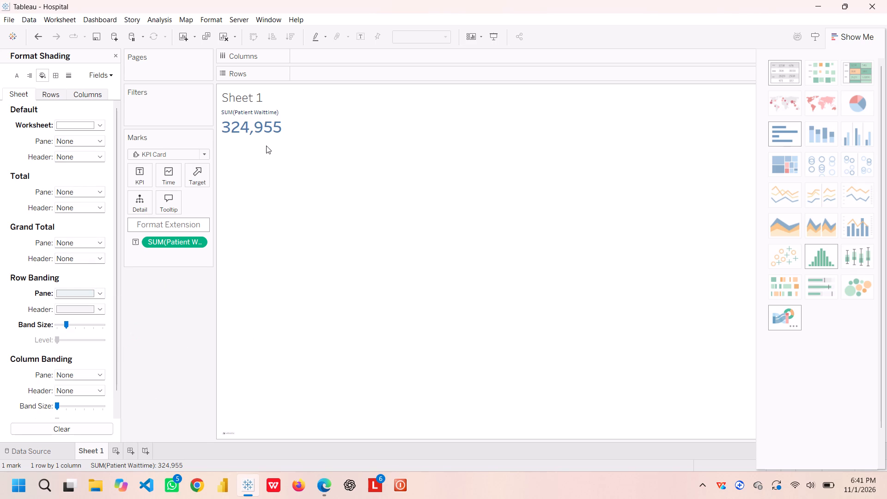
pyautogui.doubleClick(262, 130)
pyautogui.click(237, 110)
# Add a new blank worksheet to the workbook.
pyautogui.click(115, 449)
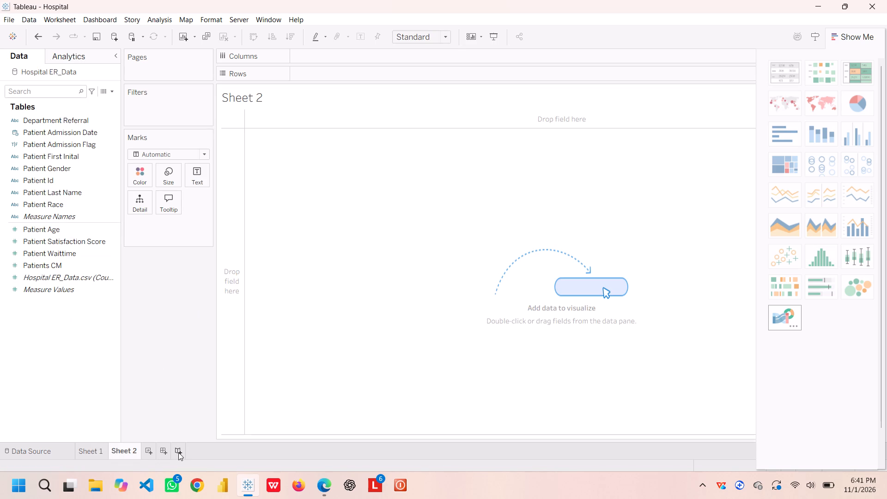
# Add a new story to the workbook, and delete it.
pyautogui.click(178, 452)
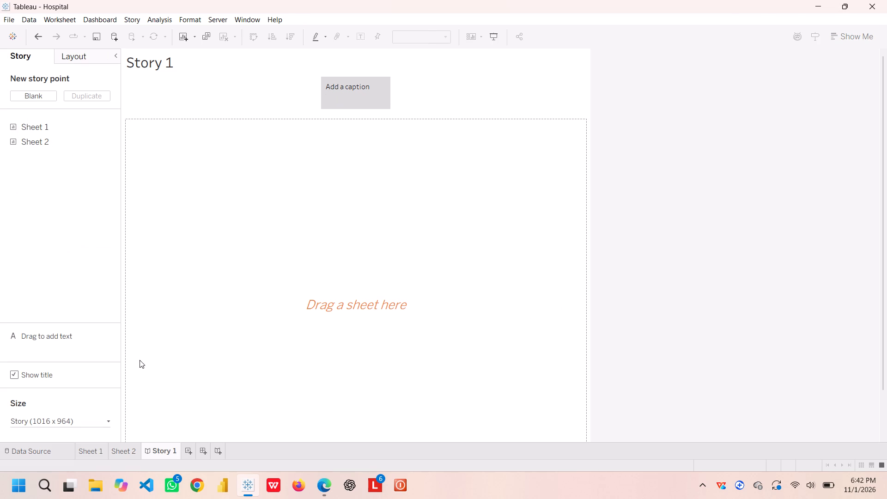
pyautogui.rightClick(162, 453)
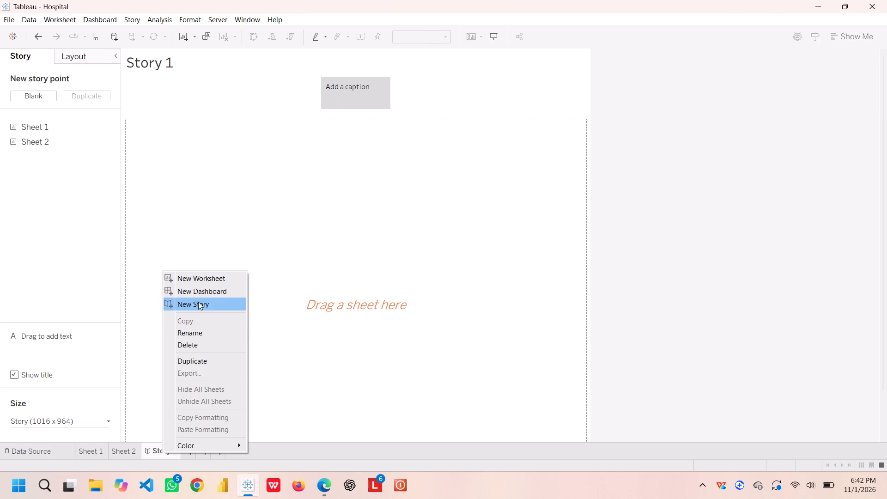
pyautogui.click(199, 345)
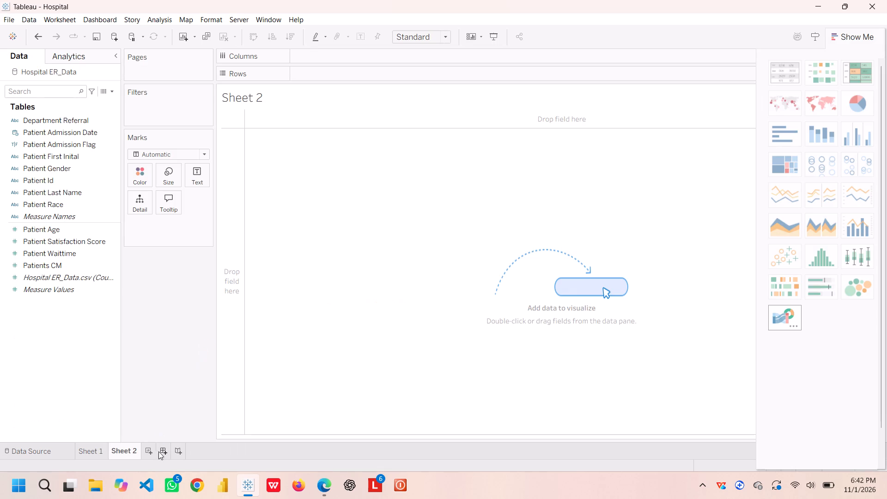
# Create a new dashboard in the workbook.
pyautogui.click(161, 452)
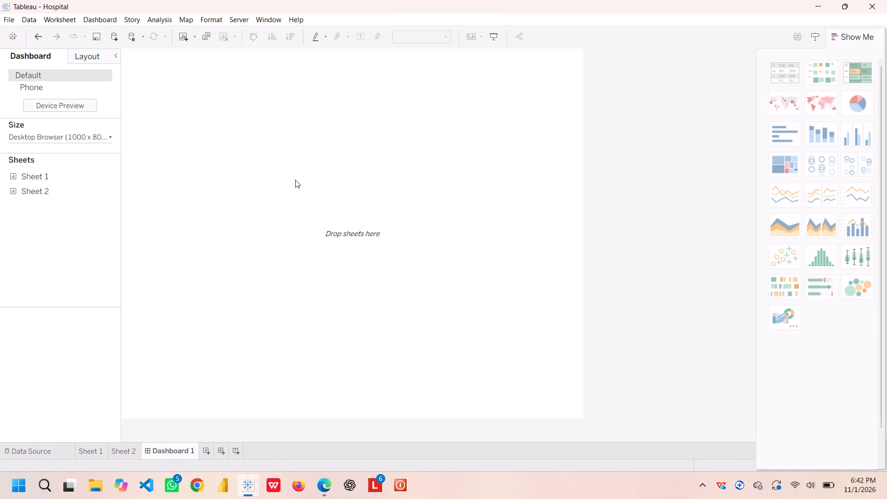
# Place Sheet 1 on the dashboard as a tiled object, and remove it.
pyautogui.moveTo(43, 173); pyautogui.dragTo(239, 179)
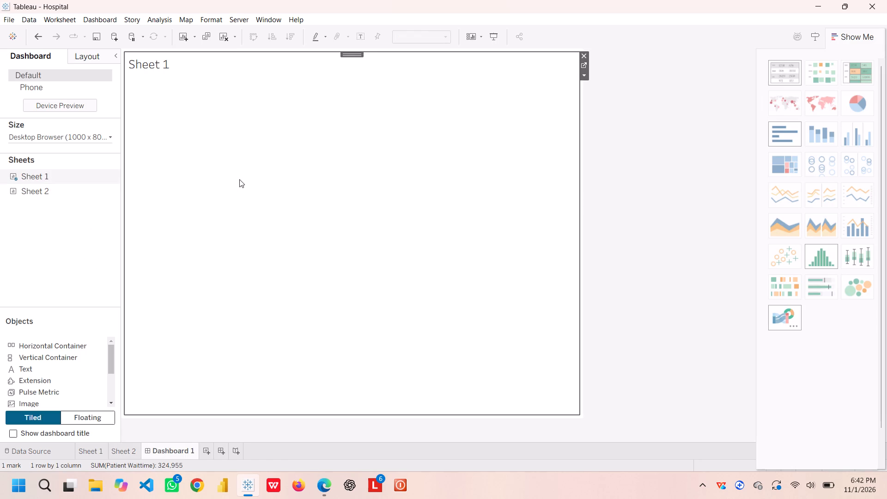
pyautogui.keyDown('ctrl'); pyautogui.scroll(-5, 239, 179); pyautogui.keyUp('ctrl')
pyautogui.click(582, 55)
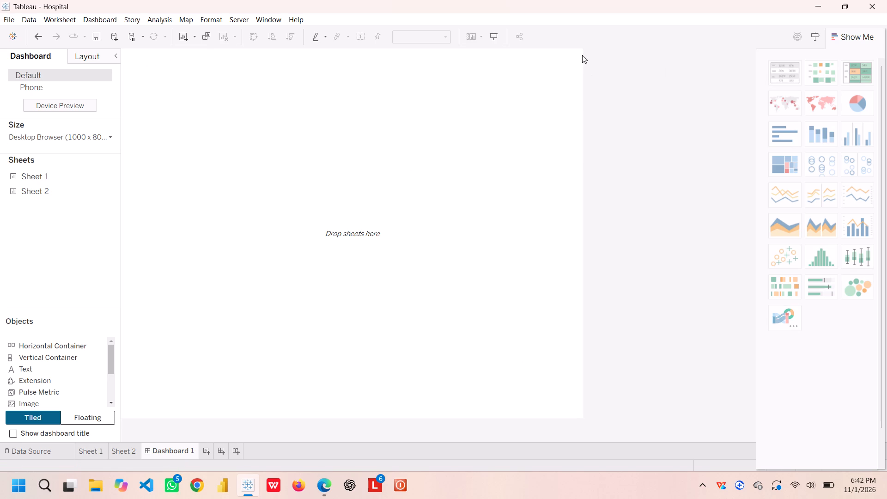
# Place Sheet 1 on the dashboard as a floating object and shrink it to a small card.
pyautogui.click(100, 418)
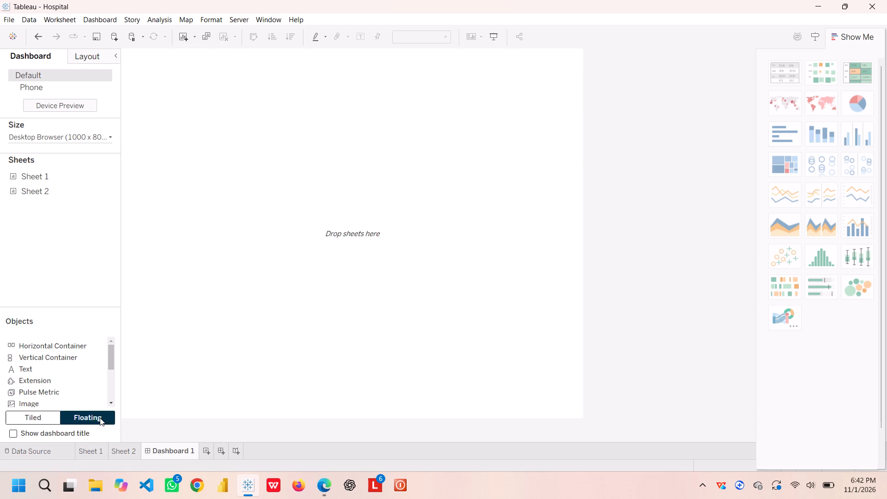
pyautogui.moveTo(53, 174); pyautogui.dragTo(178, 183)
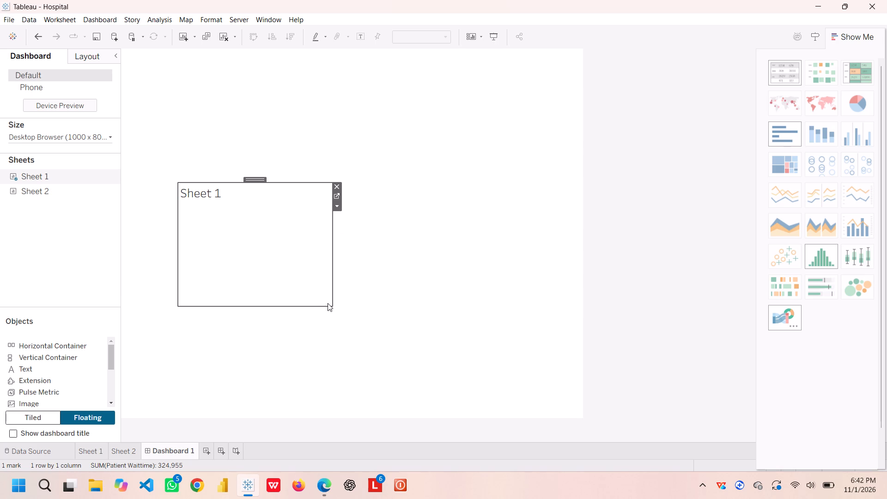
pyautogui.moveTo(332, 305); pyautogui.dragTo(283, 240)
pyautogui.click(236, 219)
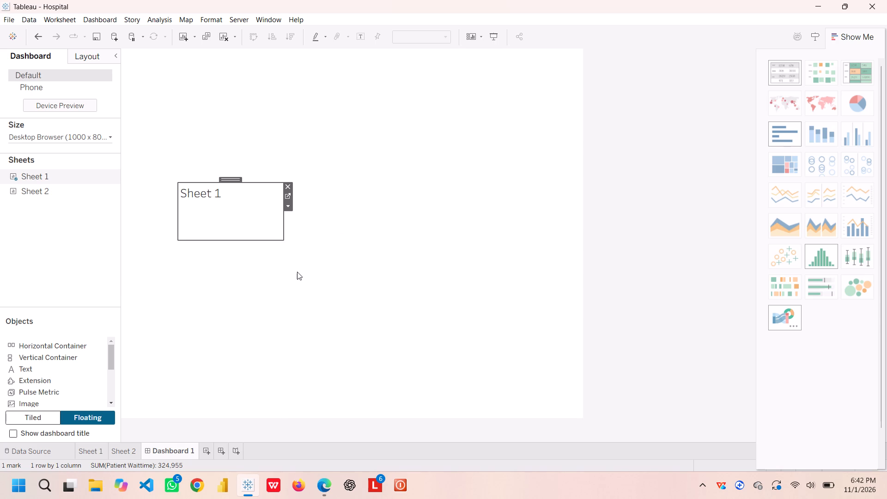
pyautogui.click(297, 272)
pyautogui.click(183, 215)
# Replace the title of Sheet 1 with Cards.
pyautogui.click(86, 446)
pyautogui.click(328, 163)
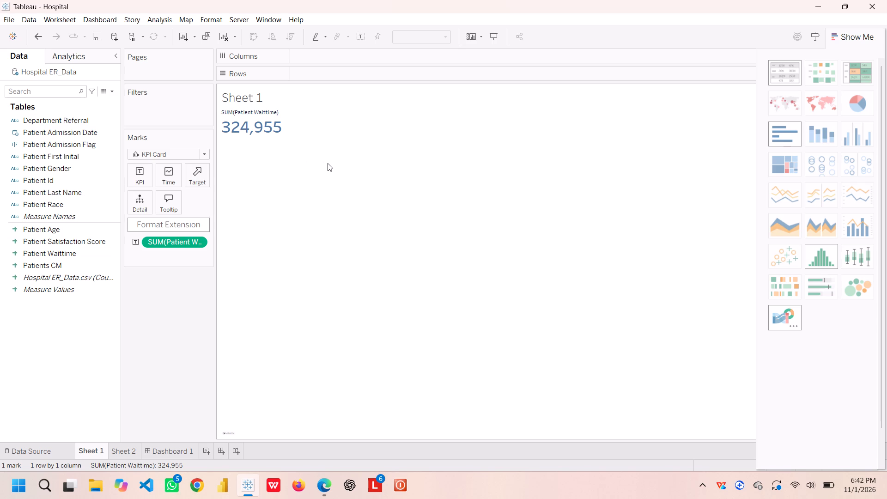
pyautogui.doubleClick(245, 97)
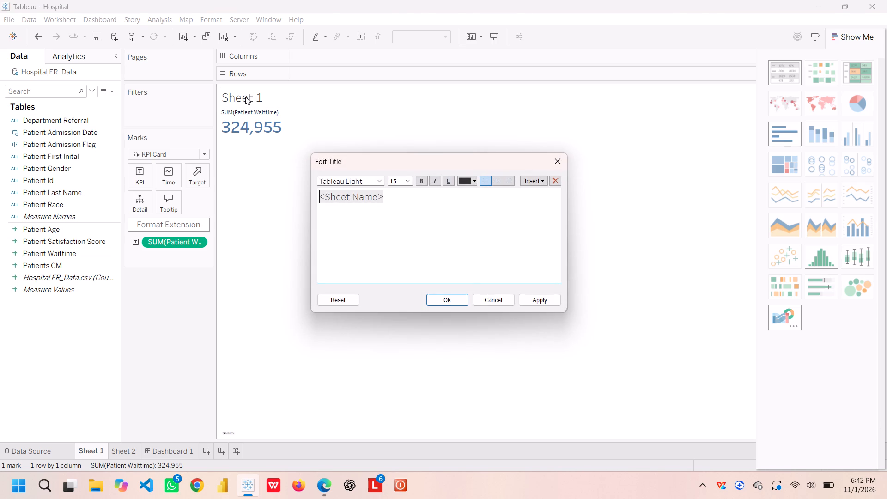
pyautogui.hotkey('shift', 'c')
pyautogui.press('BackSpace')
pyautogui.hotkey('ctrl', 'a')
pyautogui.write('Ca')
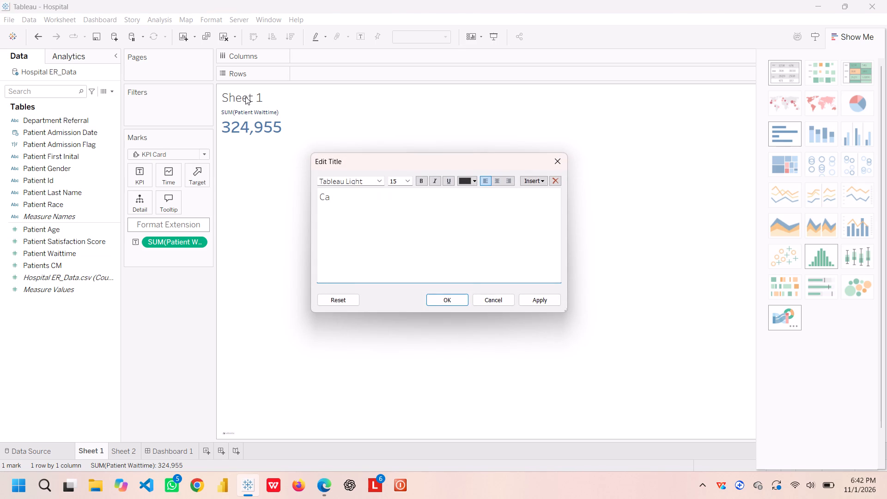
pyautogui.write('rd')
pyautogui.press('s')
pyautogui.click(439, 299)
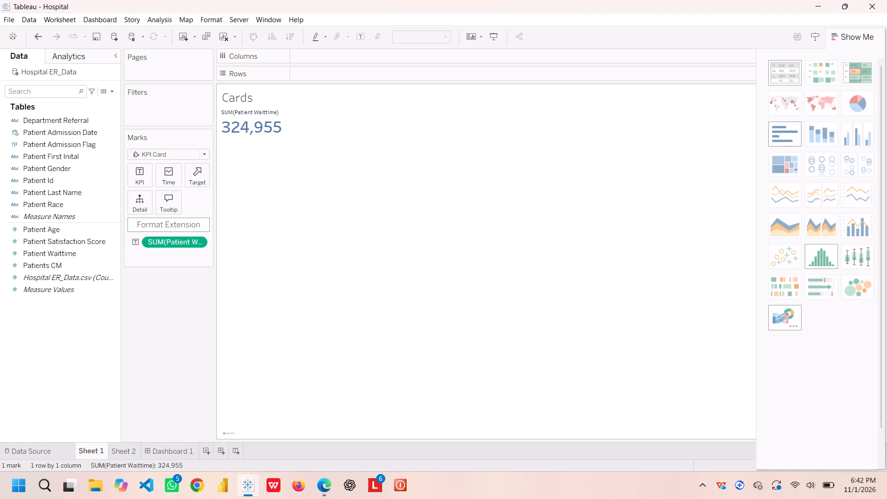
# Return to Dashboard 1 to check the floating KPI card.
pyautogui.click(171, 455)
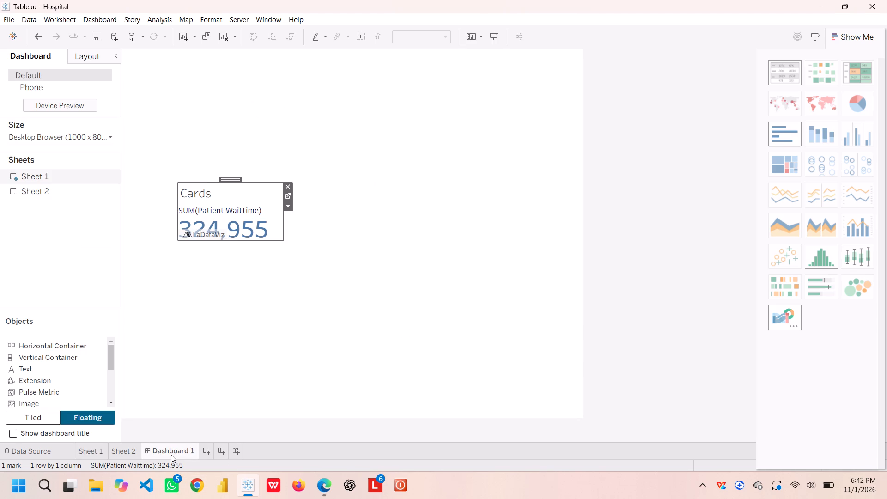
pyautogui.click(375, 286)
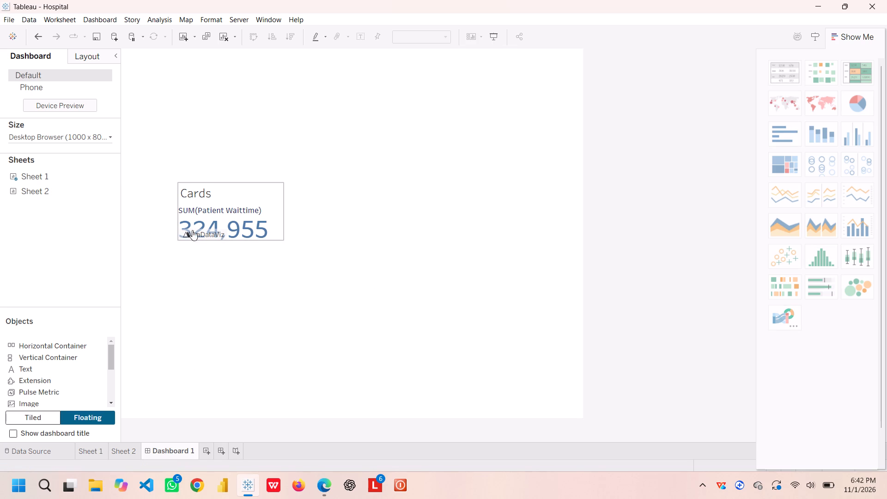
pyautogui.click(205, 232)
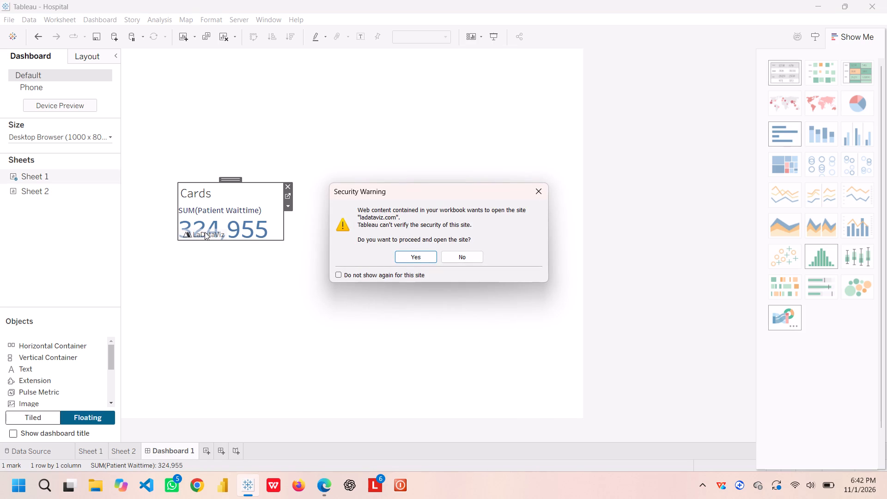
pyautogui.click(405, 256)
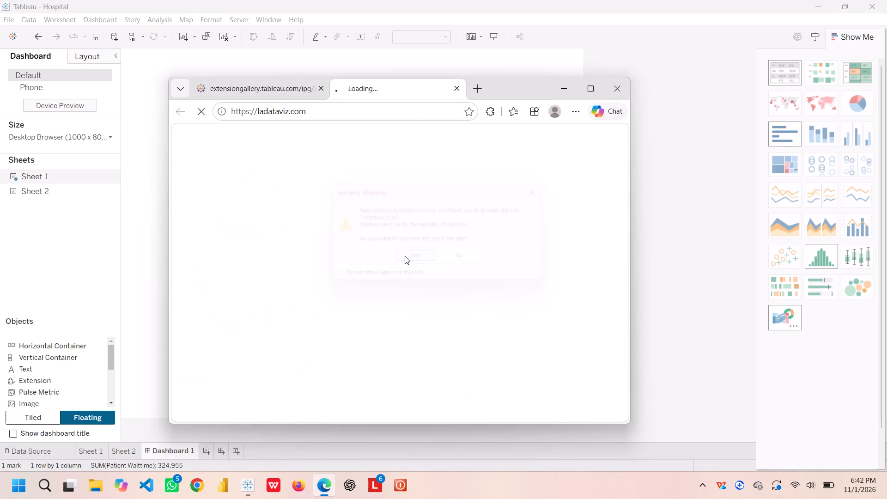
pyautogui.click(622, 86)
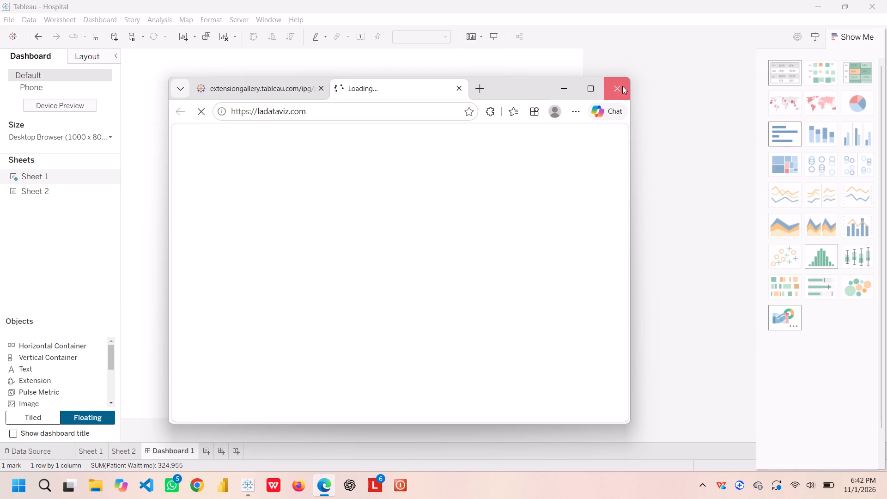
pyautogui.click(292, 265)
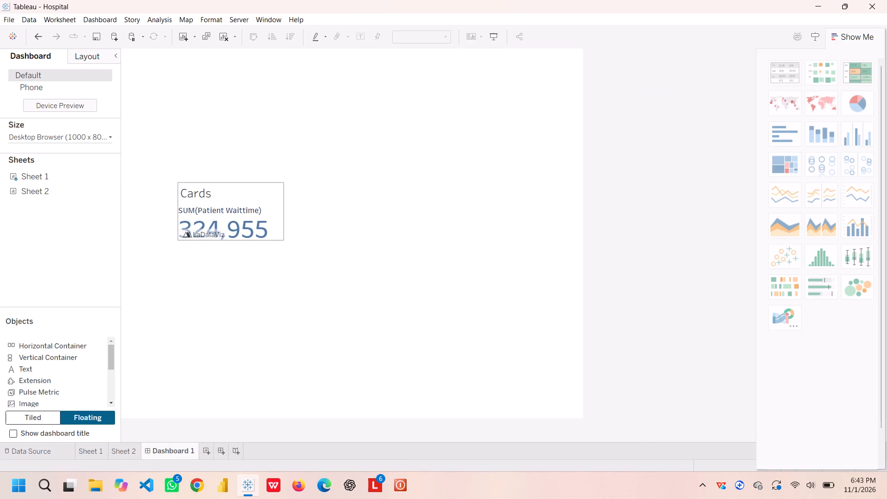
# Move the floating Cards object up and slightly left on Dashboard 1, to about x 109, y 222.
pyautogui.click(244, 209)
pyautogui.moveTo(229, 179); pyautogui.dragTo(222, 147)
pyautogui.click(275, 252)
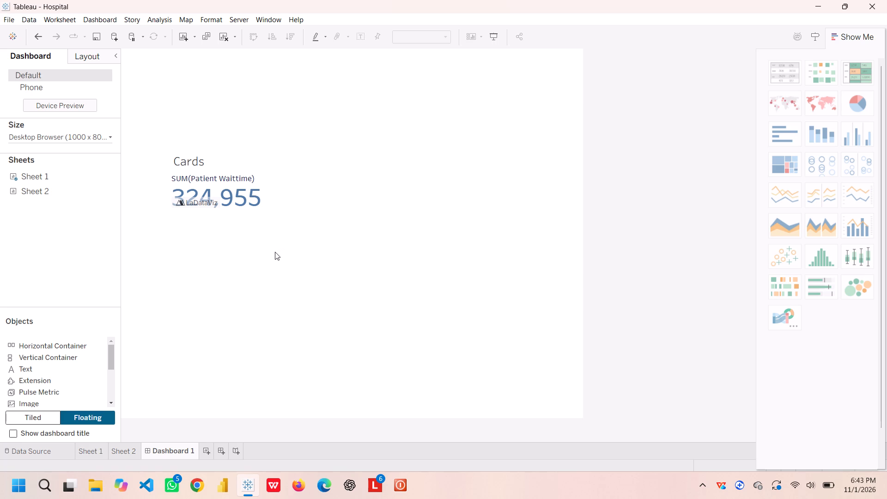
# On Sheet 1, examine the KPI Card's mark options and the aggregation choices for the Patient Waittime field.
pyautogui.click(95, 450)
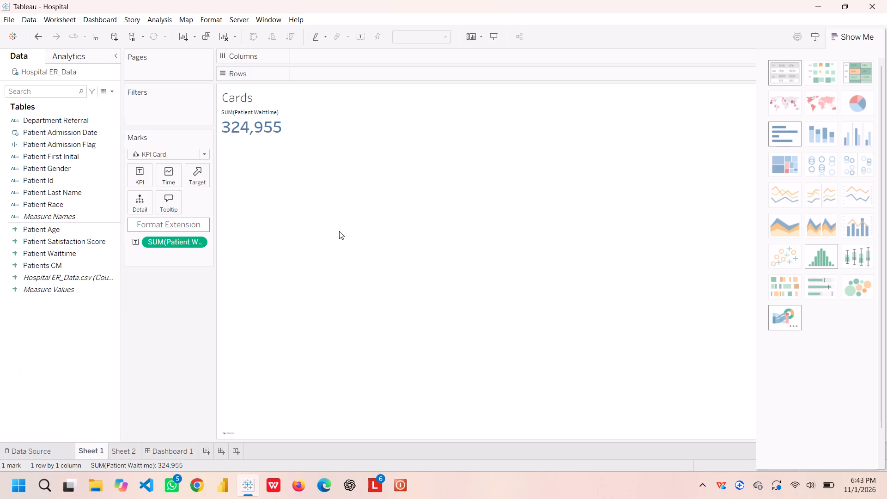
pyautogui.click(145, 172)
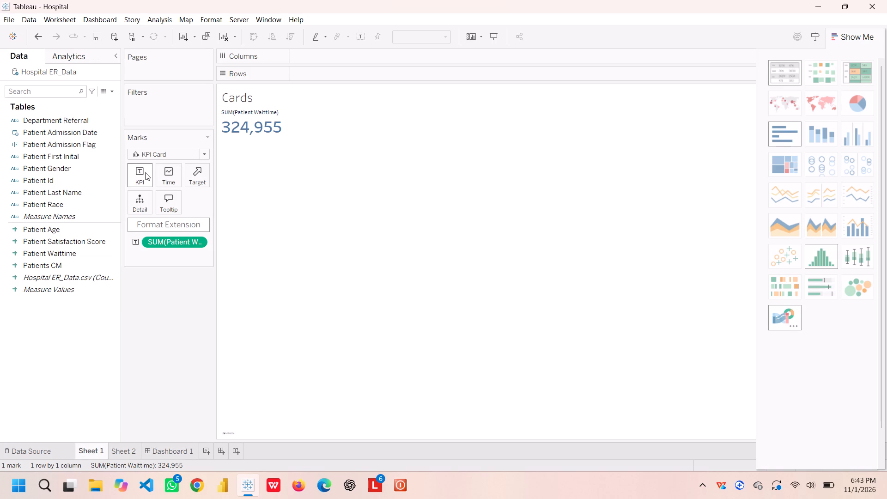
pyautogui.doubleClick(145, 172)
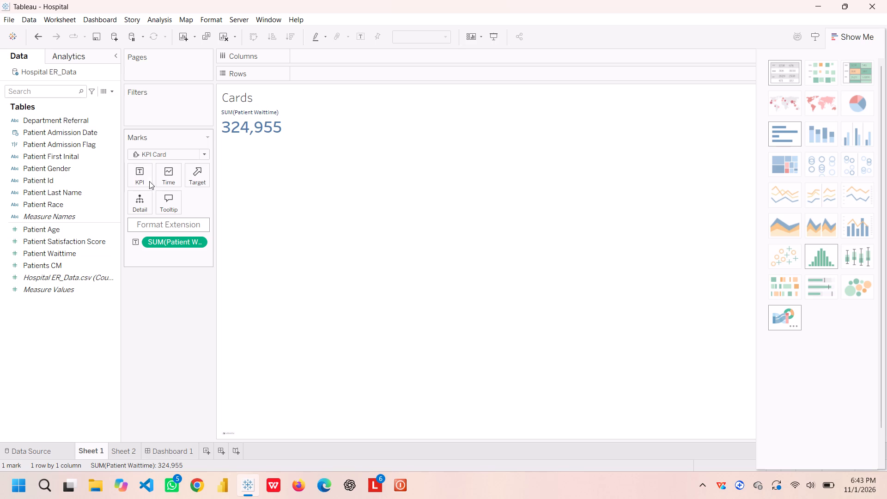
pyautogui.click(147, 182)
pyautogui.click(203, 179)
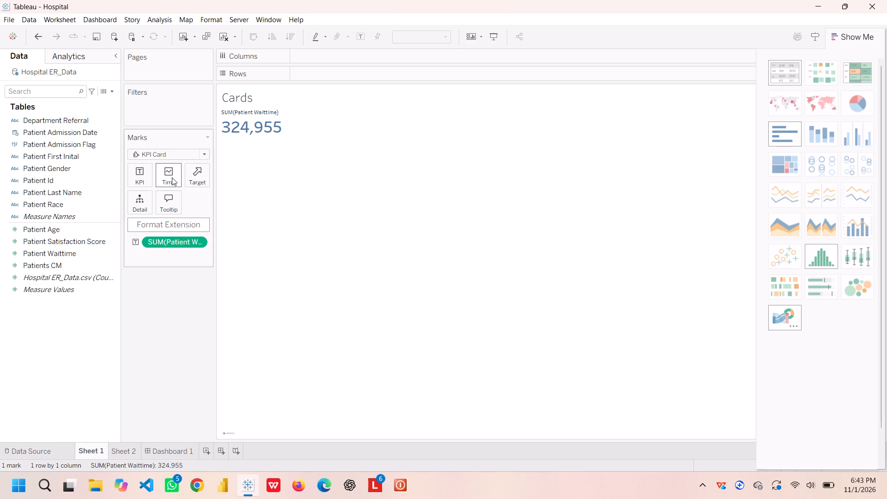
pyautogui.click(172, 177)
pyautogui.click(252, 134)
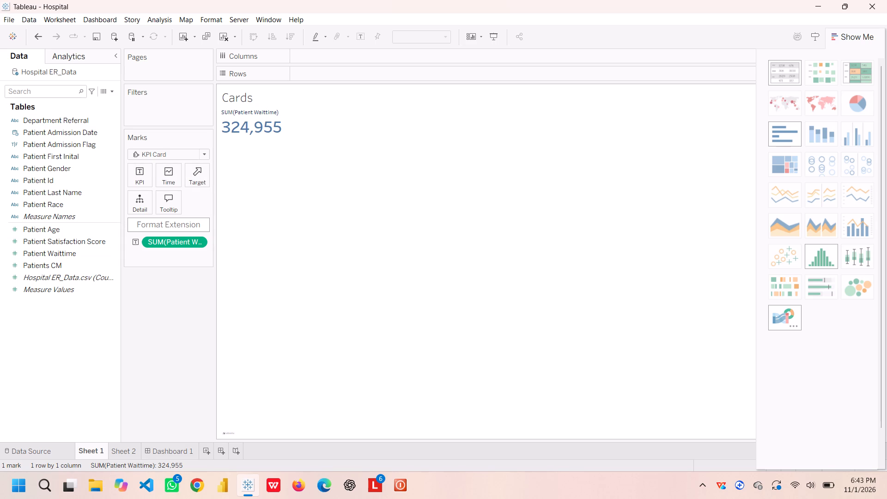
pyautogui.doubleClick(239, 108)
pyautogui.moveTo(239, 108); pyautogui.dragTo(219, 125)
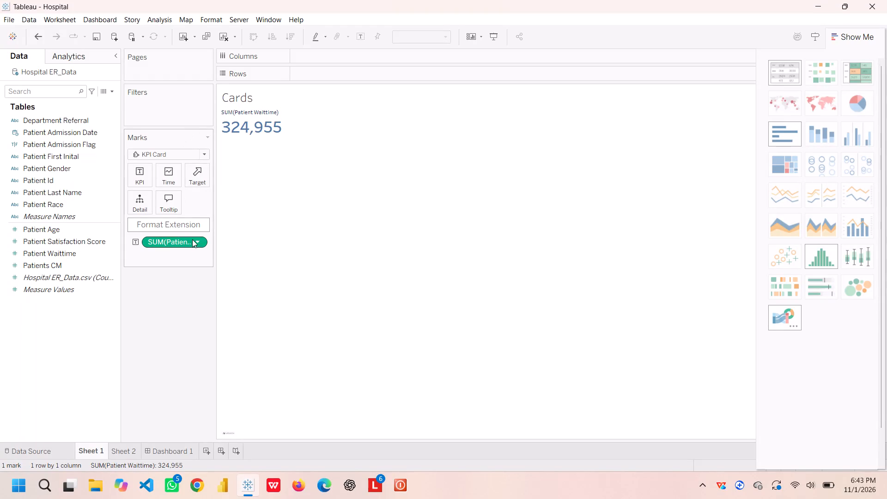
pyautogui.click(199, 243)
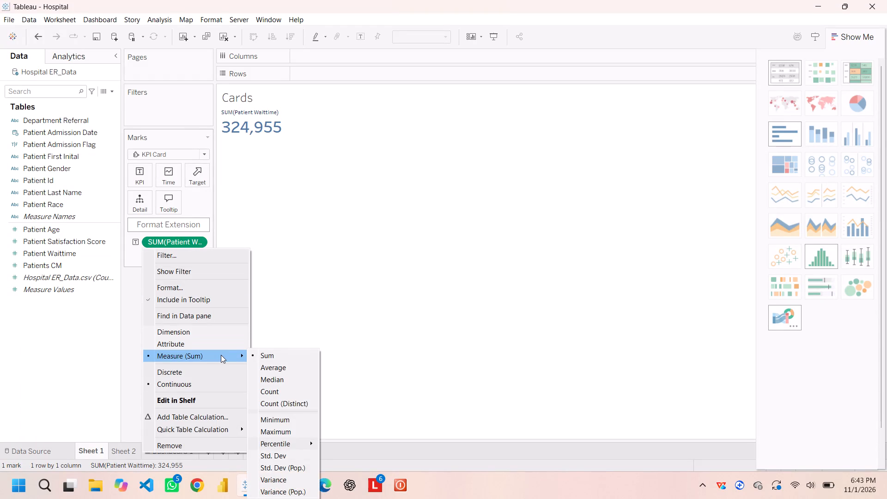
pyautogui.click(337, 365)
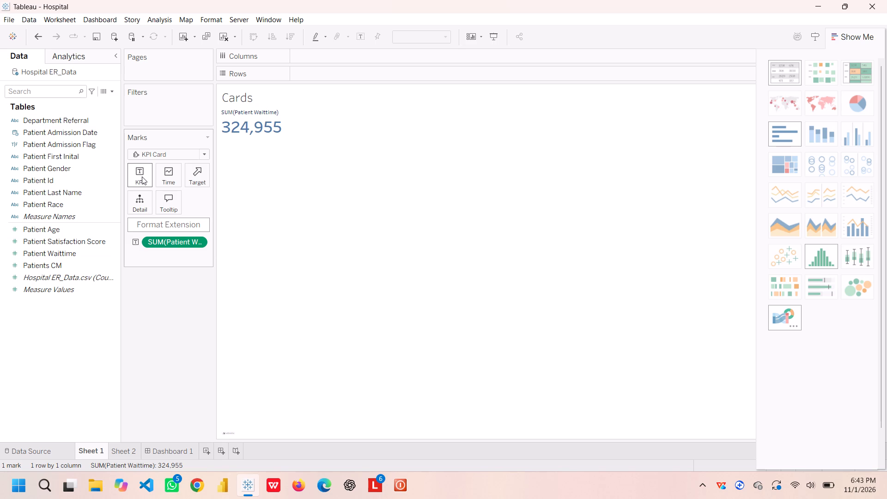
pyautogui.click(142, 176)
pyautogui.click(202, 158)
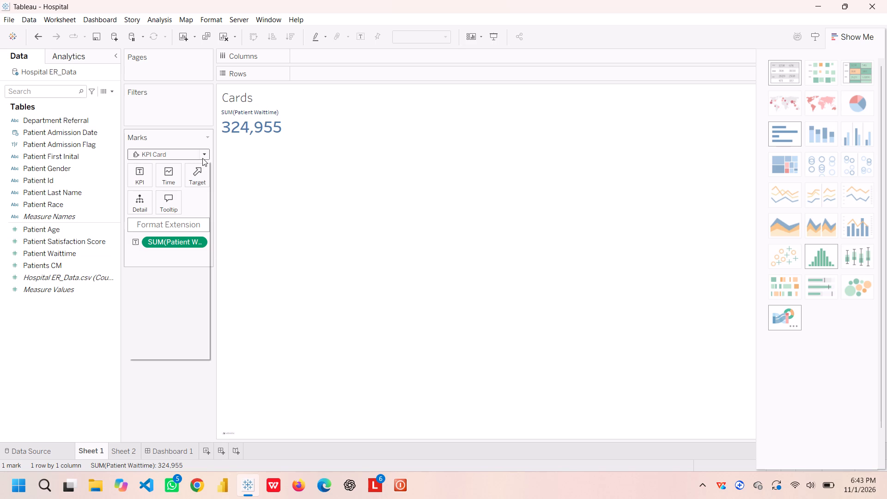
pyautogui.click(261, 296)
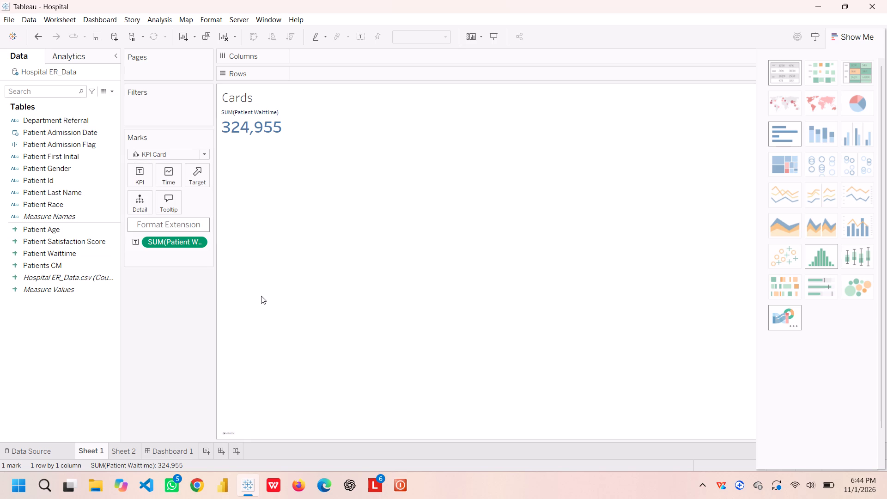
pyautogui.click(252, 134)
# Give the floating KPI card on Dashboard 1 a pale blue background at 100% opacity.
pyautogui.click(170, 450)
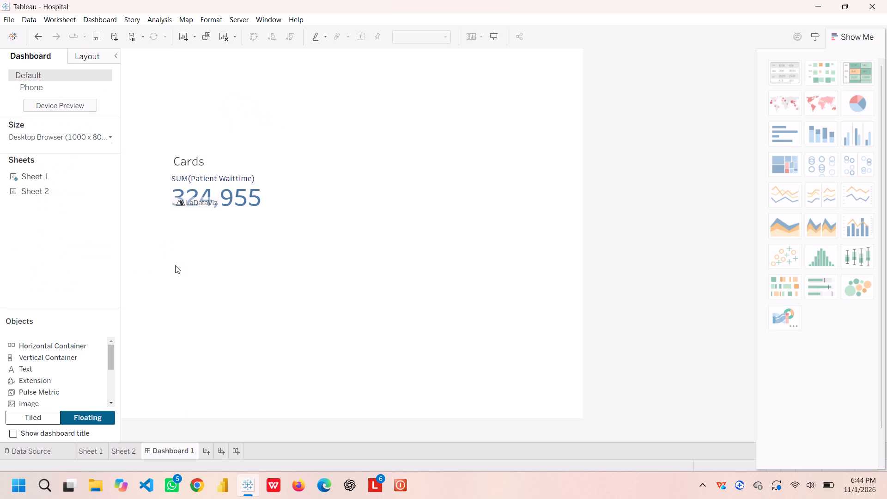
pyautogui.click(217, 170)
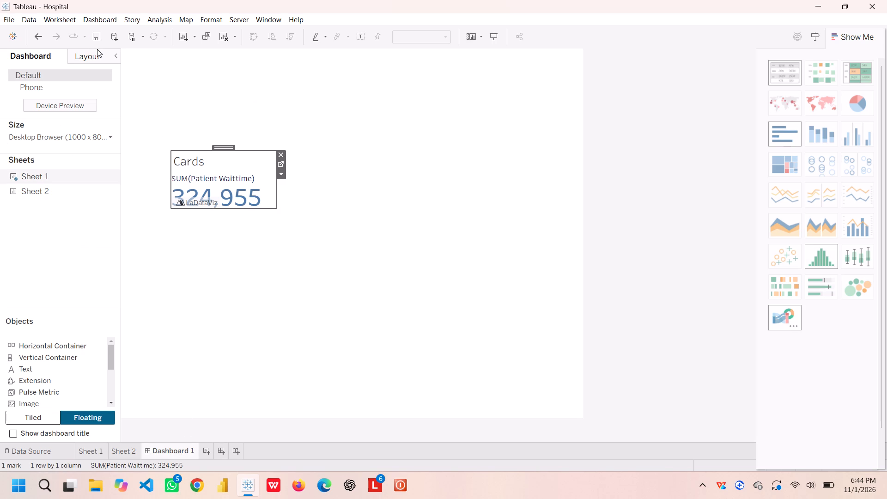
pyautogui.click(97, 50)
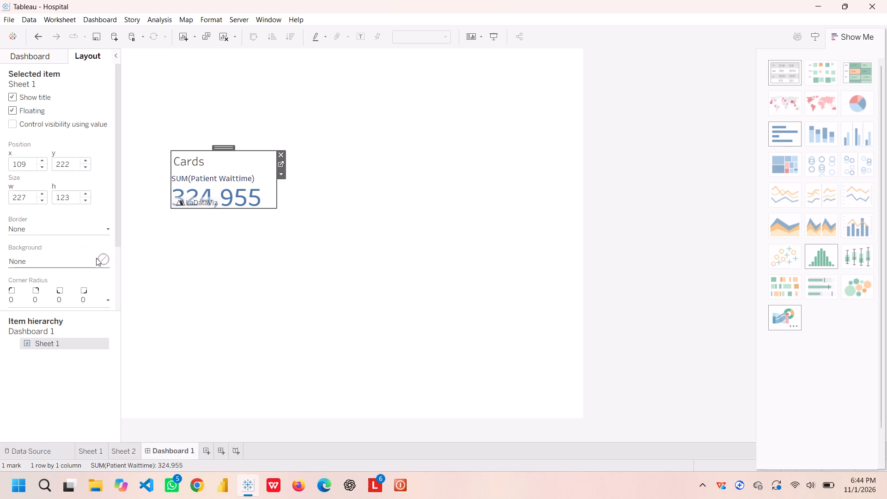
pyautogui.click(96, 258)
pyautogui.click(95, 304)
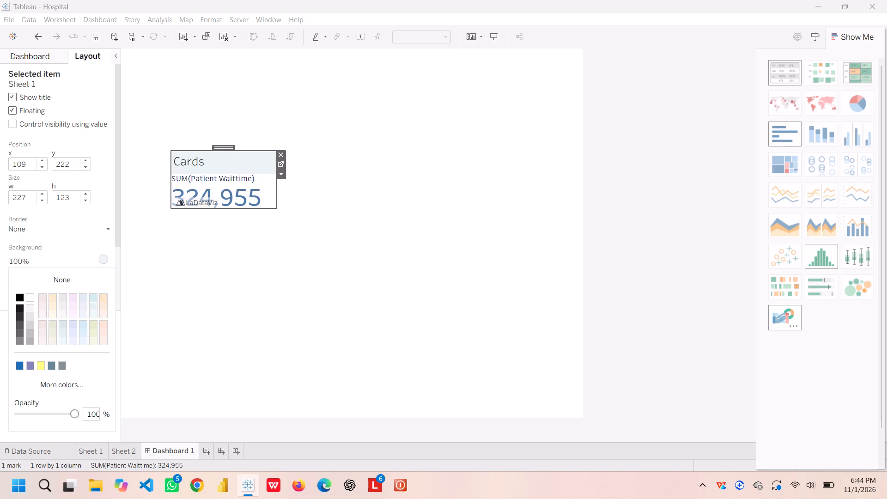
# Hide the Cards title of the floating Sheet 1 object on the dashboard.
pyautogui.click(283, 176)
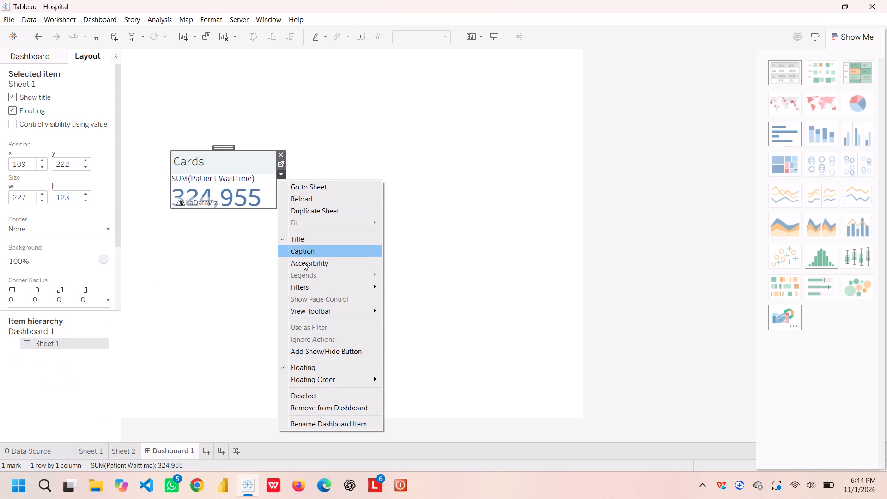
pyautogui.click(287, 240)
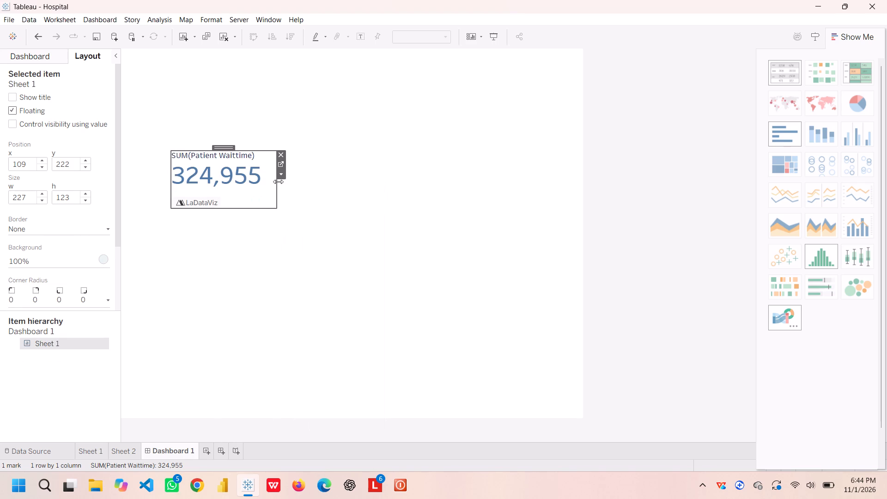
pyautogui.click(280, 173)
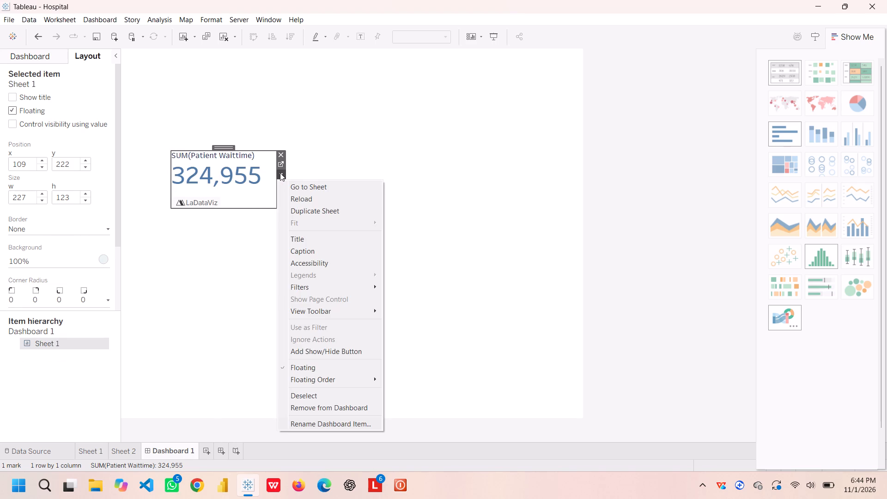
pyautogui.moveTo(484, 163); pyautogui.dragTo(214, 190)
pyautogui.click(214, 190)
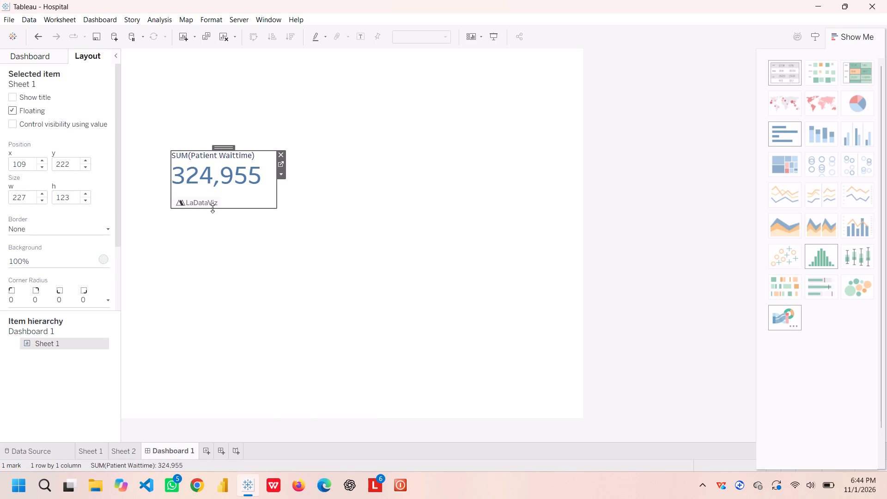
# Reduce the height of the floating KPI card to about 118, keeping the LaDataViz logo inside it.
pyautogui.moveTo(213, 208); pyautogui.dragTo(215, 192)
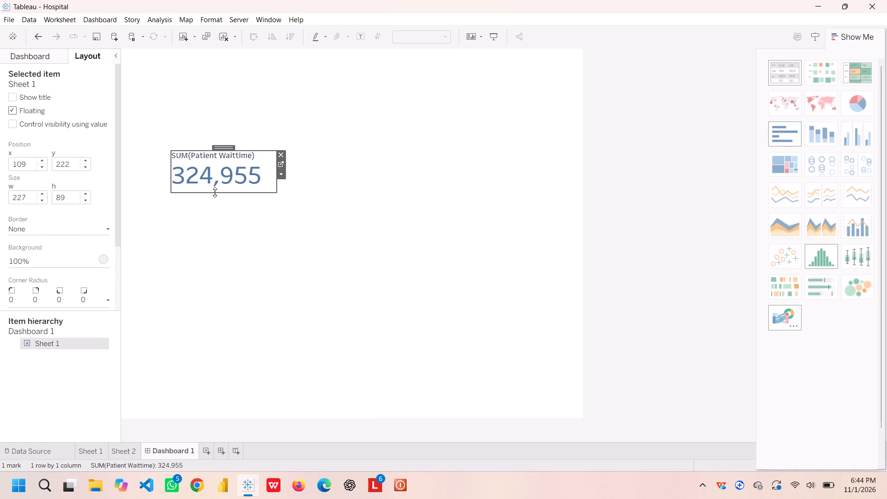
pyautogui.moveTo(215, 192); pyautogui.dragTo(213, 206)
pyautogui.click(330, 208)
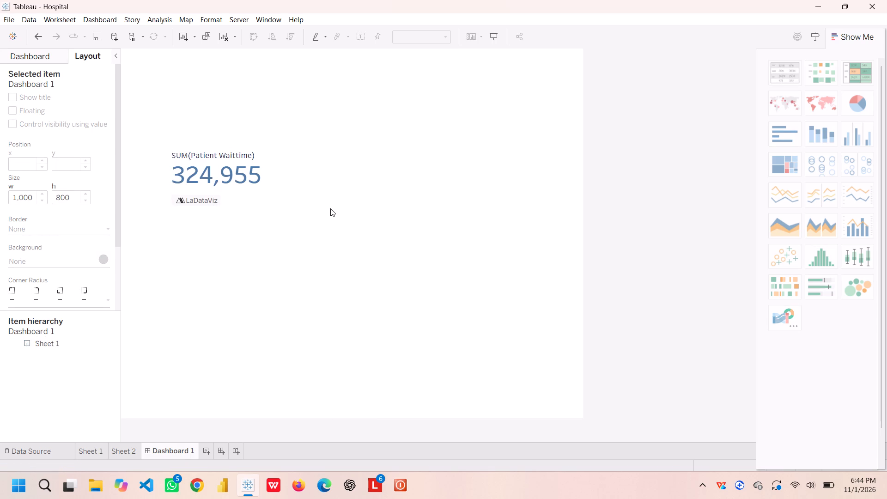
# Change the background of the floating KPI card to a pale blue-grey shade at 100% opacity.
pyautogui.click(202, 170)
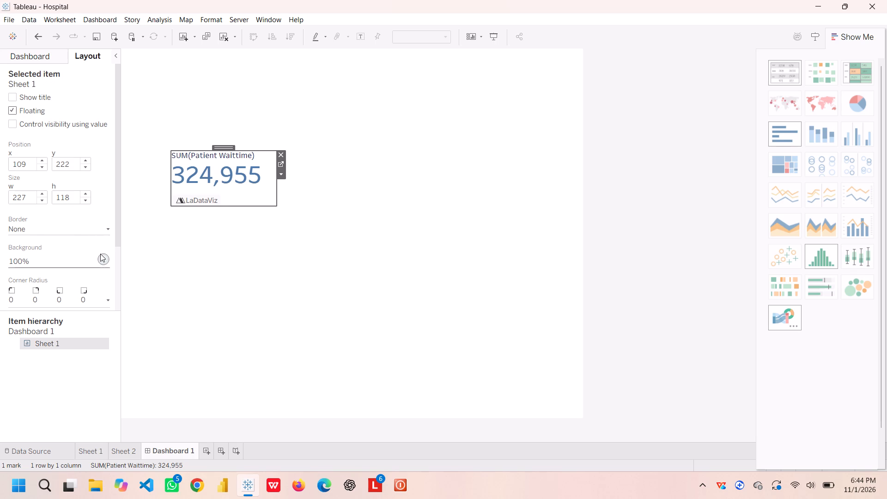
pyautogui.click(102, 255)
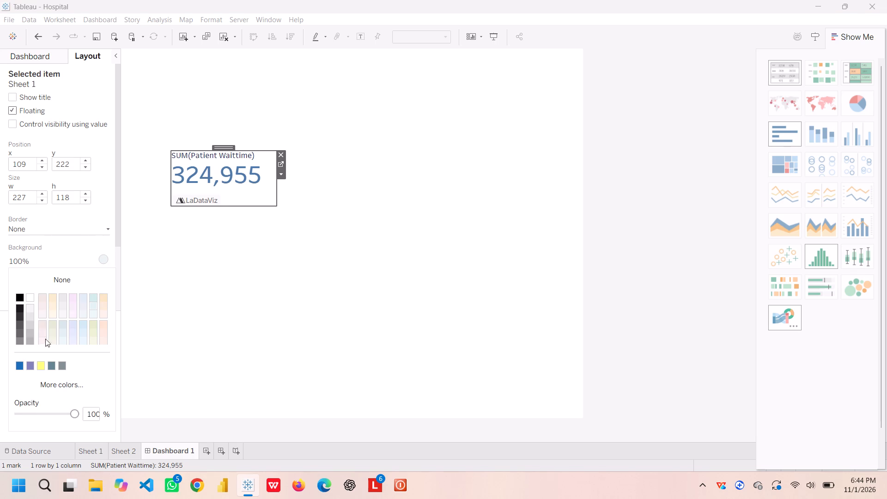
pyautogui.click(63, 323)
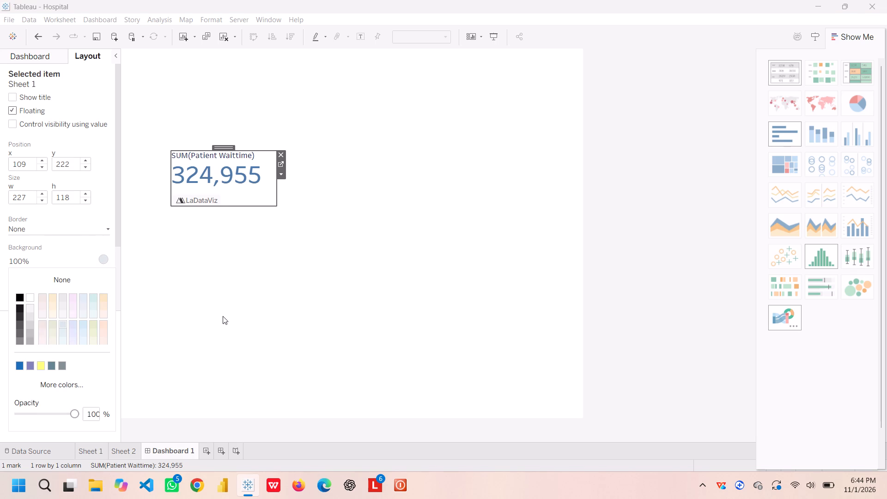
pyautogui.click(223, 316)
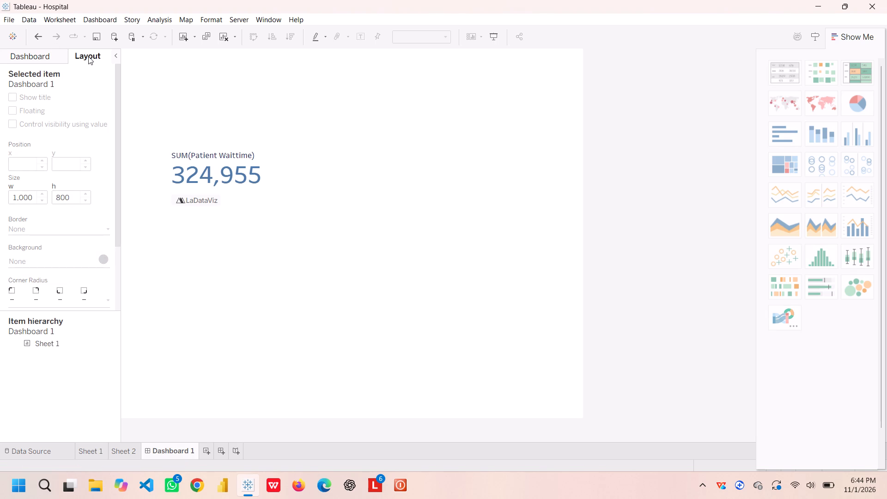
# Enable control of the Sheet 1 card's visibility using a value.
pyautogui.click(13, 110)
pyautogui.click(184, 170)
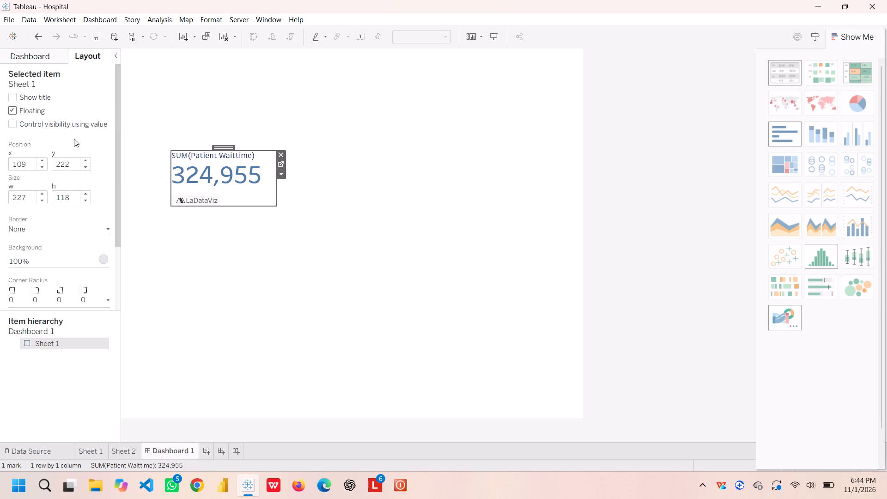
pyautogui.click(14, 119)
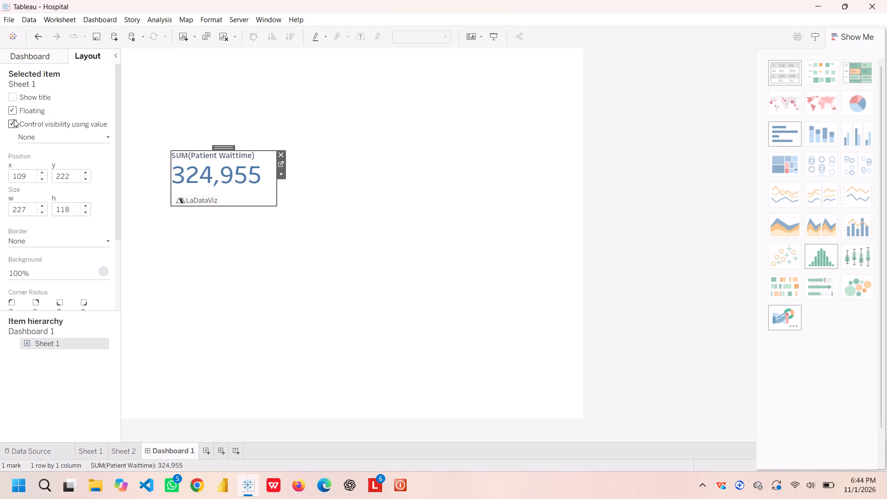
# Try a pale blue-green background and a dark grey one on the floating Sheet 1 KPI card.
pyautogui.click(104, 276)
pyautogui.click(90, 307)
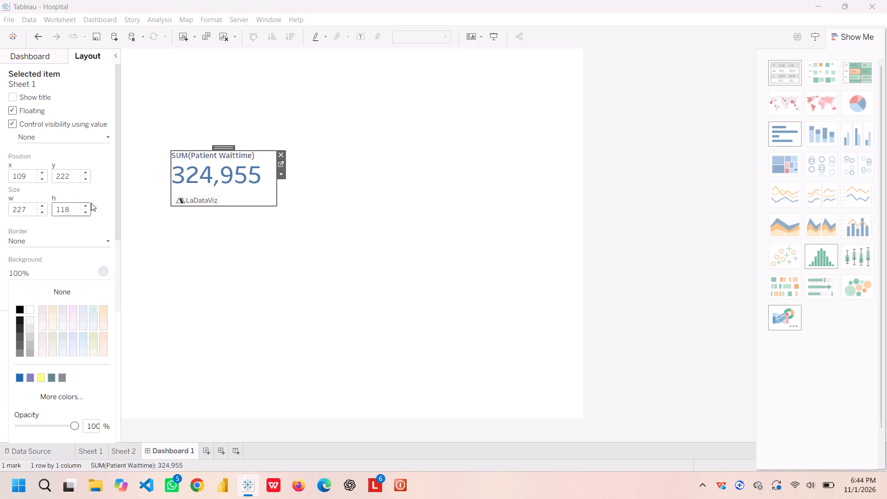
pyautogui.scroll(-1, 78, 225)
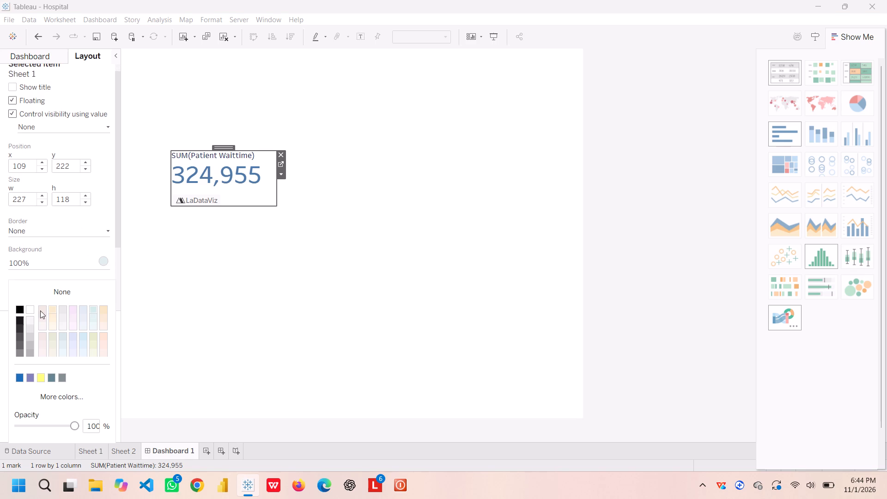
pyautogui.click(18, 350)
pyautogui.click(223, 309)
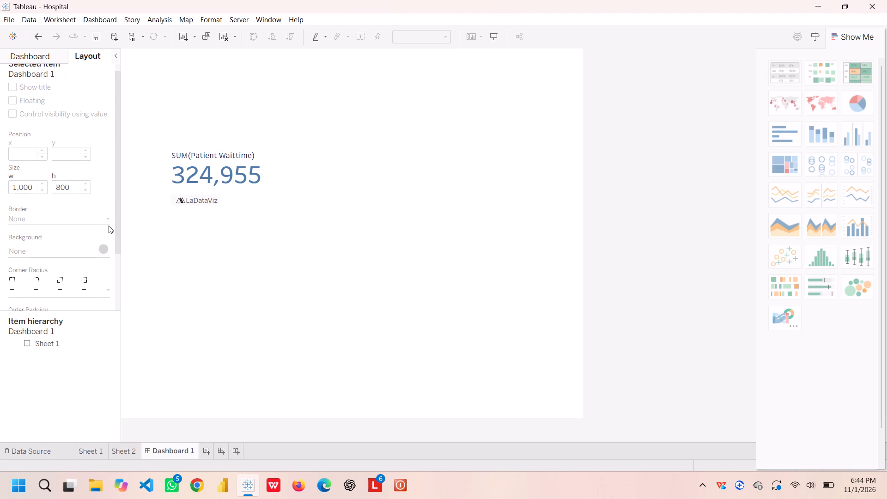
# Add a thin solid light blue border around the floating Sheet 1 KPI card.
pyautogui.click(107, 221)
pyautogui.click(108, 219)
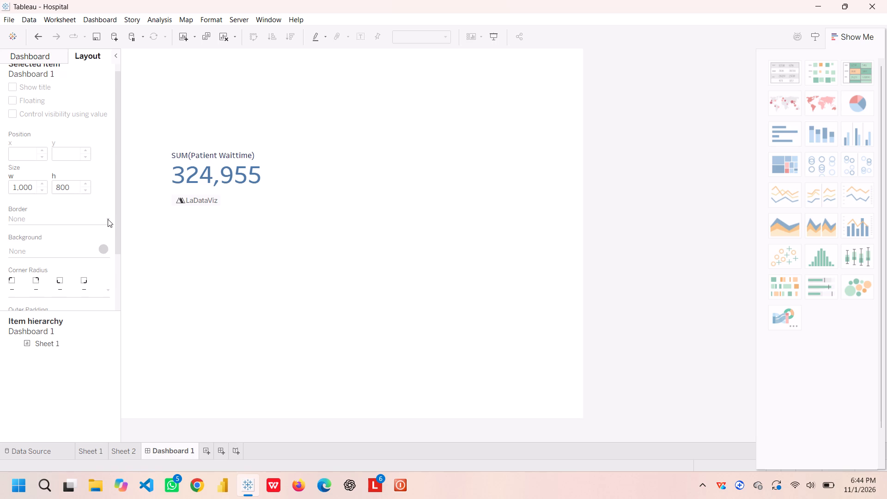
pyautogui.moveTo(108, 219); pyautogui.dragTo(201, 182)
pyautogui.moveTo(201, 182); pyautogui.dragTo(108, 218)
pyautogui.click(108, 218)
pyautogui.click(71, 251)
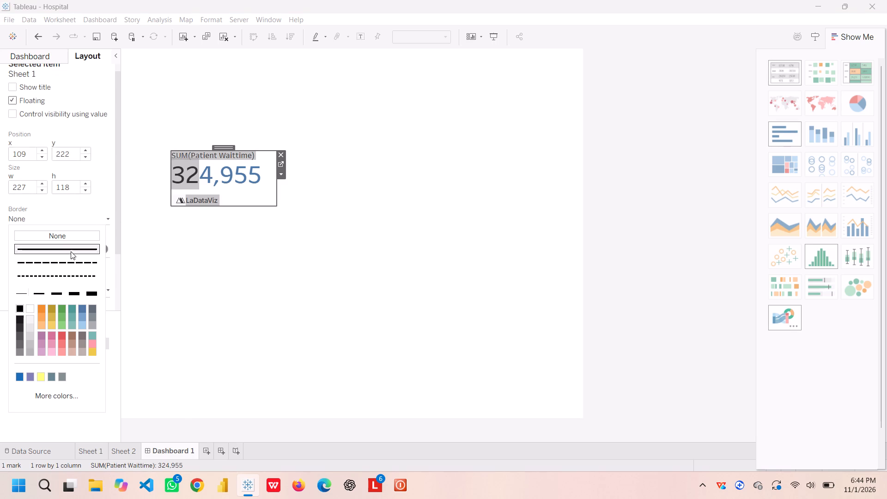
pyautogui.click(84, 323)
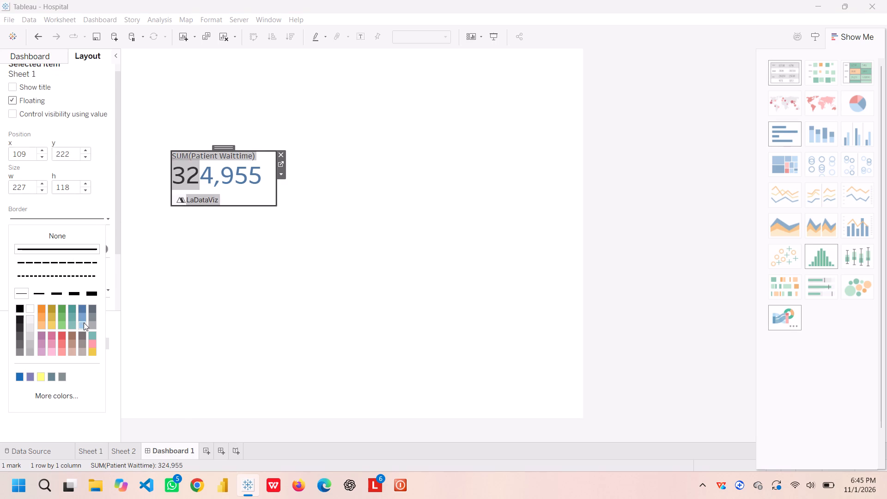
pyautogui.click(256, 310)
pyautogui.click(309, 193)
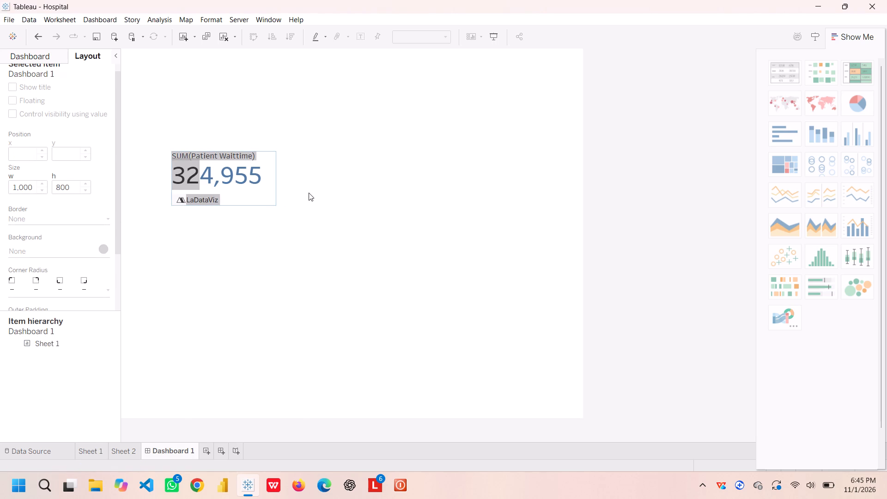
# Set the background of the floating Sheet 1 KPI card to a pale blue-green shade at 100% opacity.
pyautogui.click(211, 172)
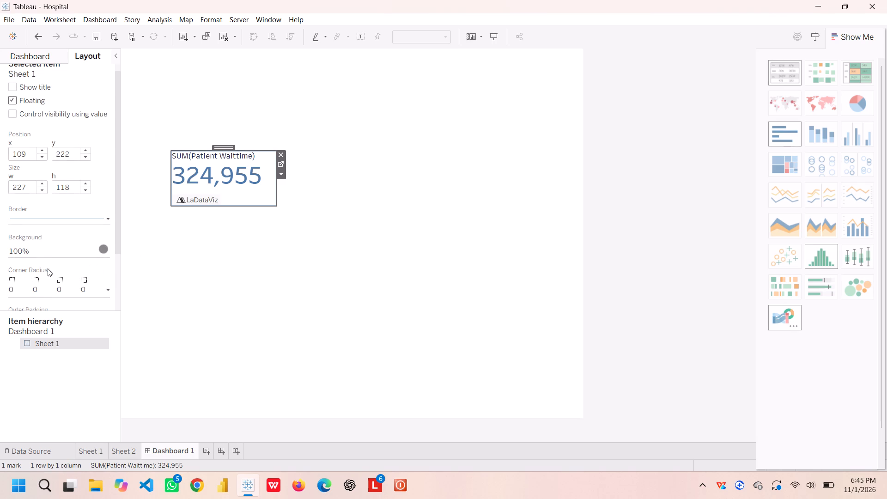
pyautogui.scroll(-3, 51, 286)
pyautogui.click(117, 266)
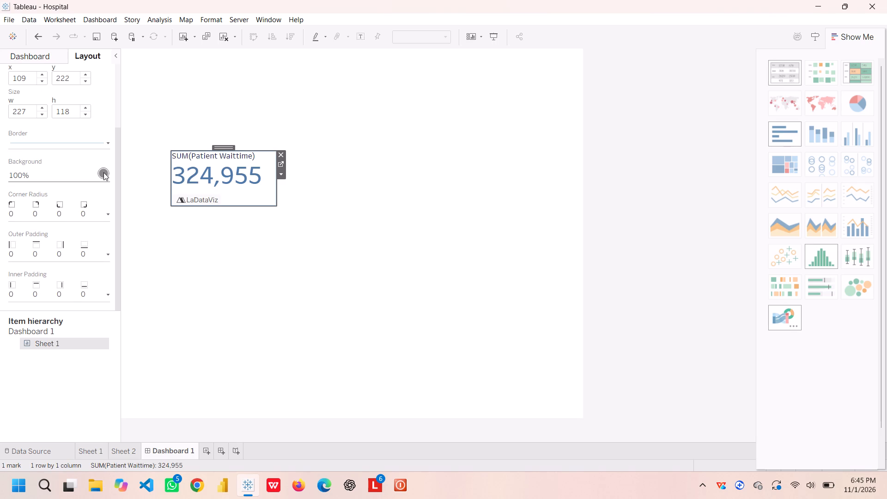
pyautogui.click(104, 174)
pyautogui.click(91, 213)
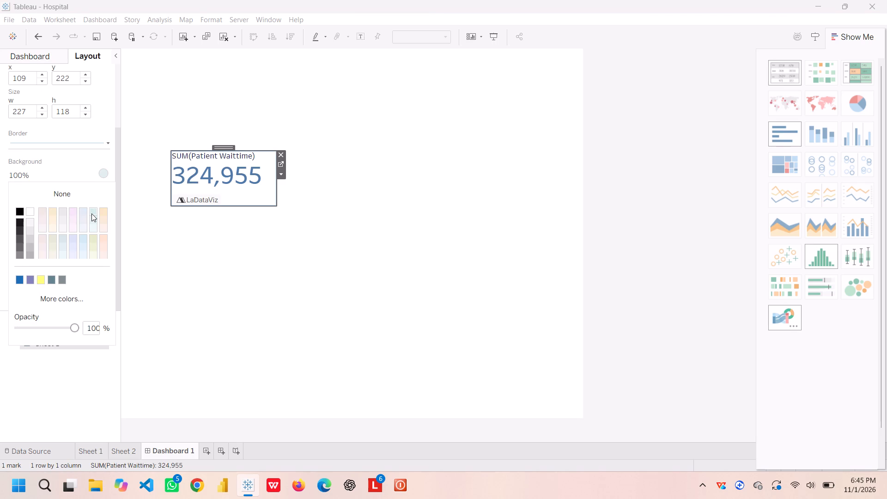
pyautogui.click(209, 262)
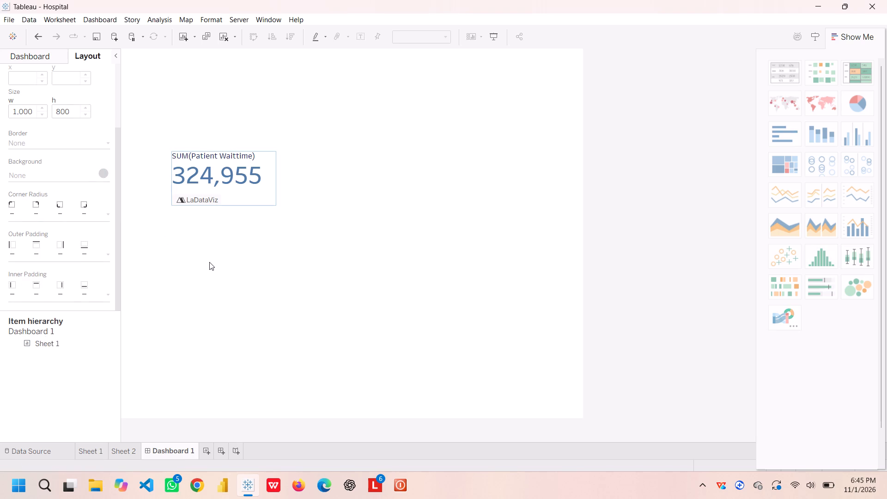
# Bring up the sheets and objects available for the dashboard.
pyautogui.scroll(-2, 32, 207)
pyautogui.scroll(6, 32, 207)
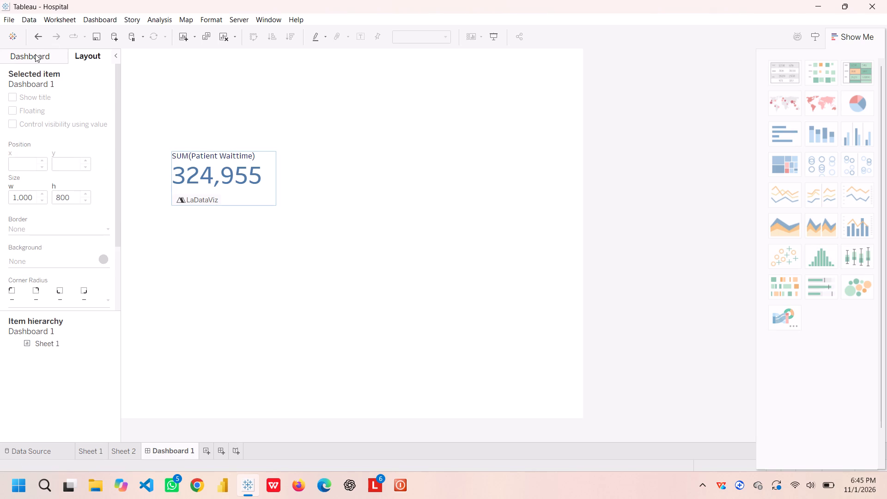
pyautogui.click(35, 54)
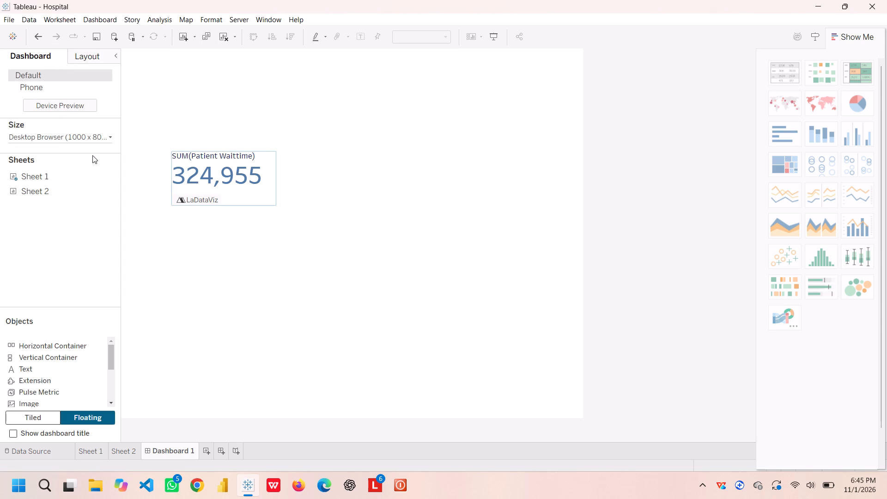
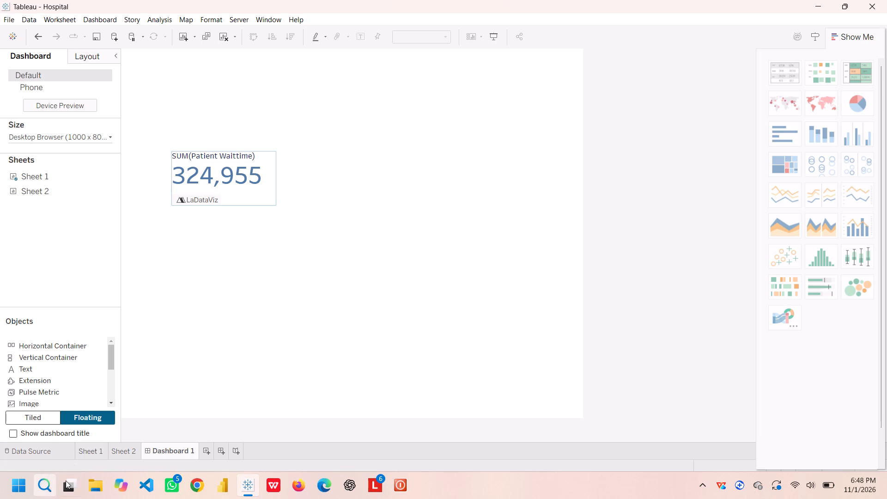
# Return to Sheet 1 and examine the Patient Waittime KPI card's label, value and field options for ways to edit them.
pyautogui.click(88, 450)
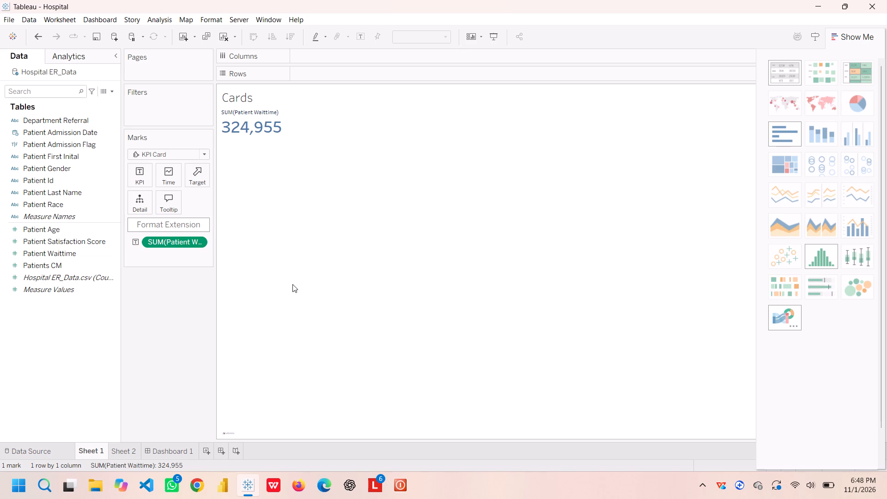
pyautogui.click(269, 126)
pyautogui.click(237, 103)
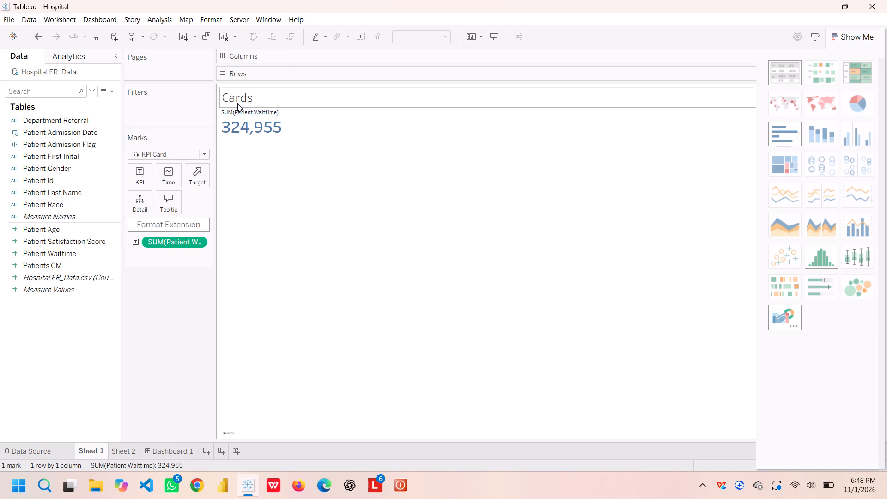
pyautogui.doubleClick(251, 135)
pyautogui.click(251, 135)
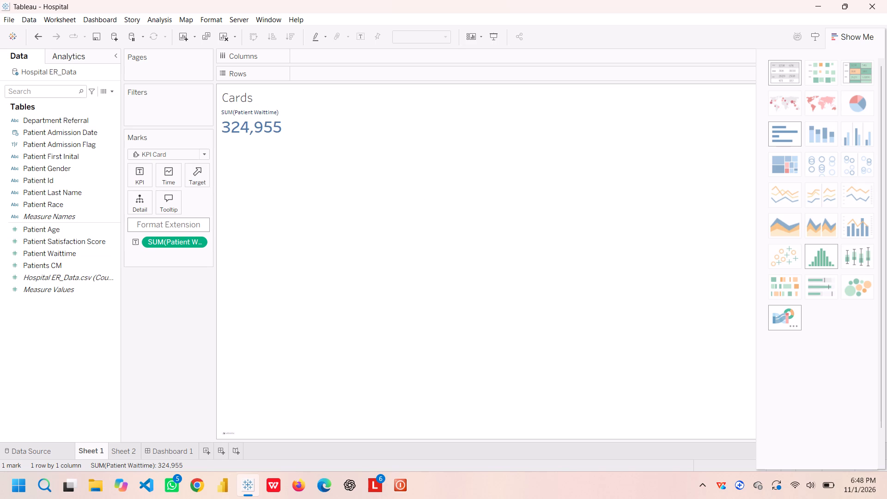
pyautogui.doubleClick(235, 119)
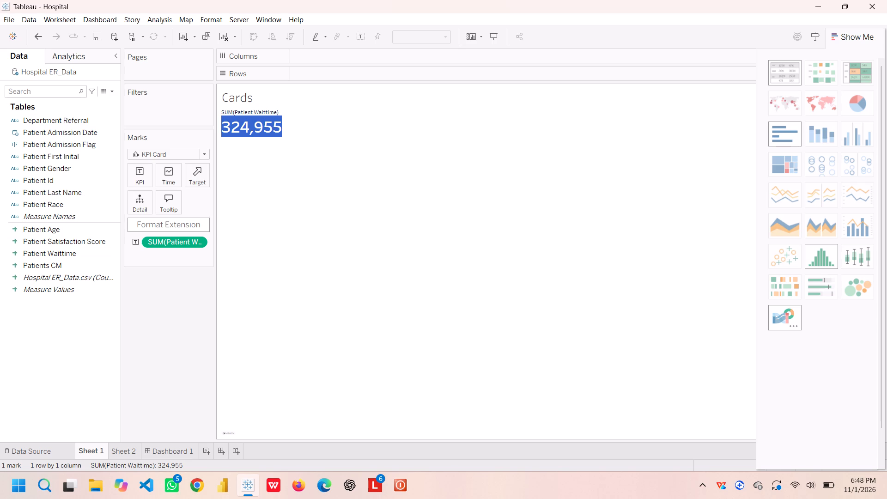
pyautogui.click(235, 119)
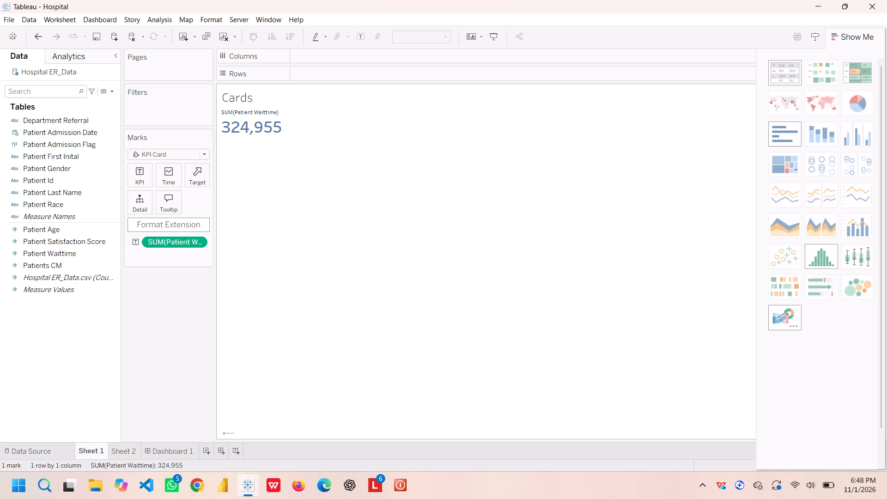
pyautogui.doubleClick(235, 119)
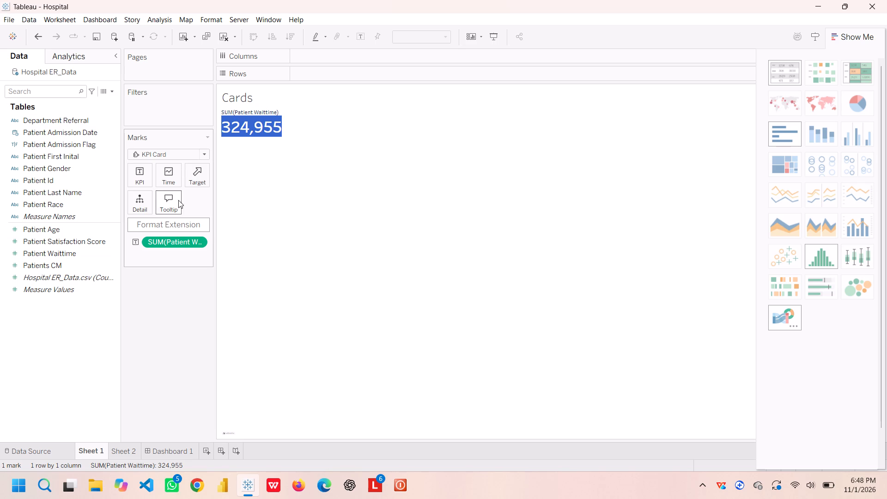
pyautogui.click(199, 241)
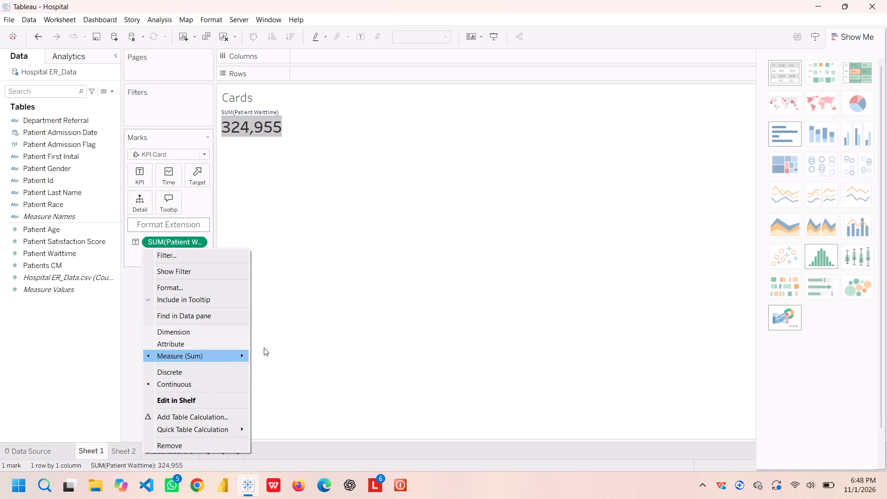
pyautogui.click(290, 350)
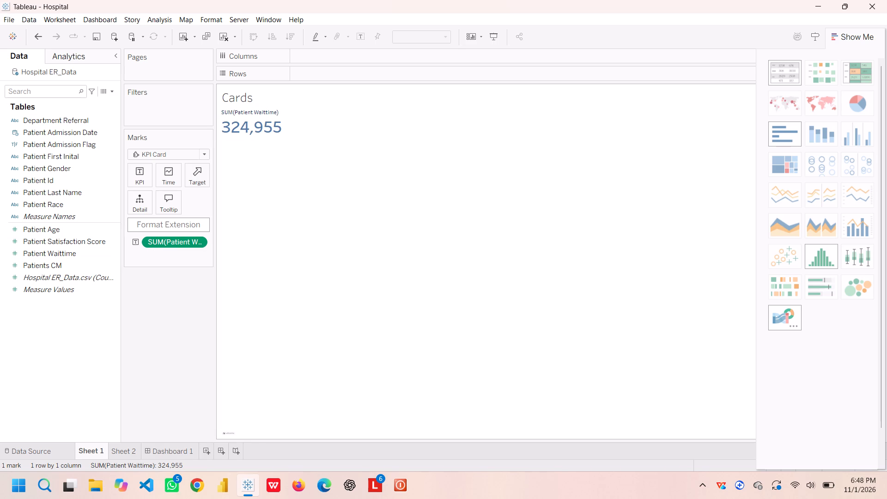
pyautogui.moveTo(222, 113); pyautogui.dragTo(309, 128)
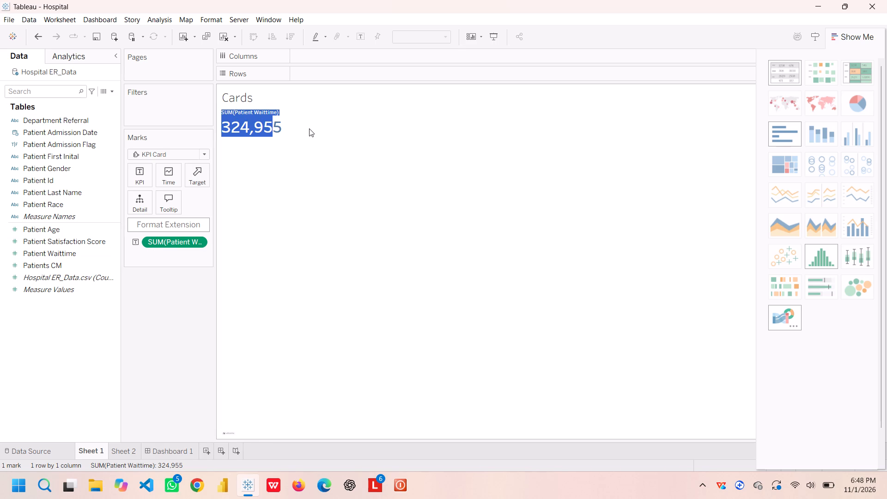
pyautogui.rightClick(309, 128)
pyautogui.click(309, 128)
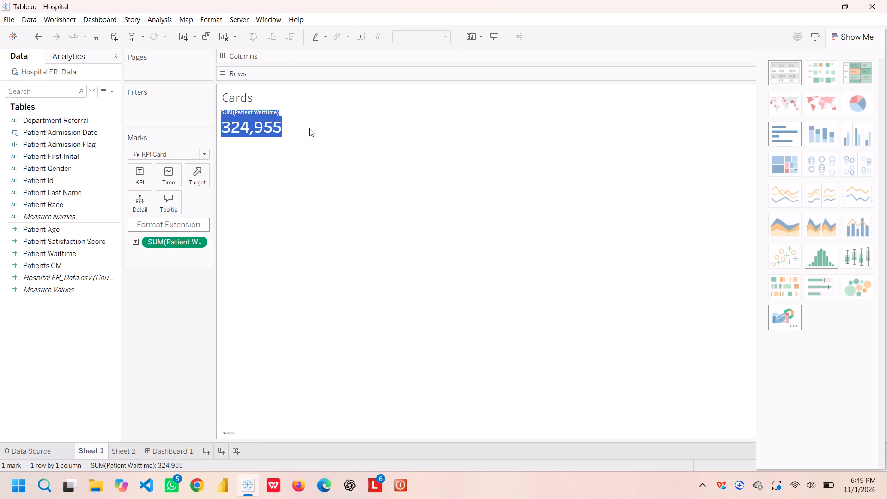
pyautogui.click(309, 128)
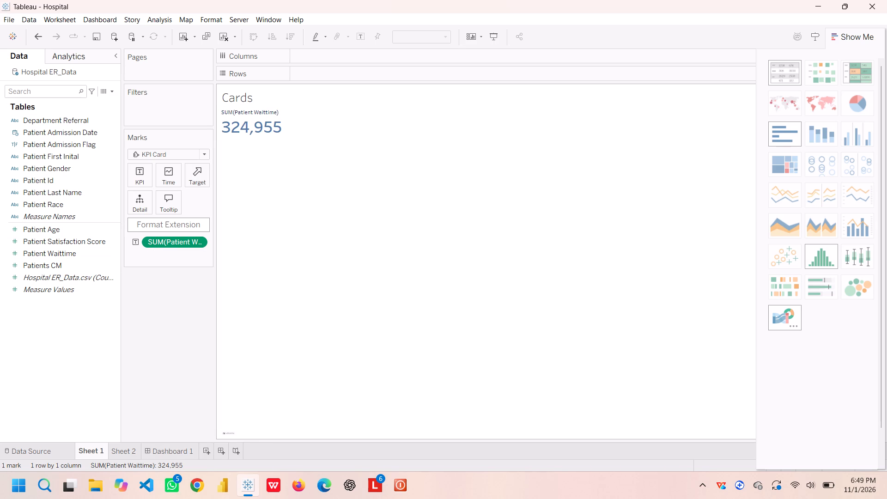
pyautogui.rightClick(259, 118)
pyautogui.click(298, 175)
pyautogui.click(141, 182)
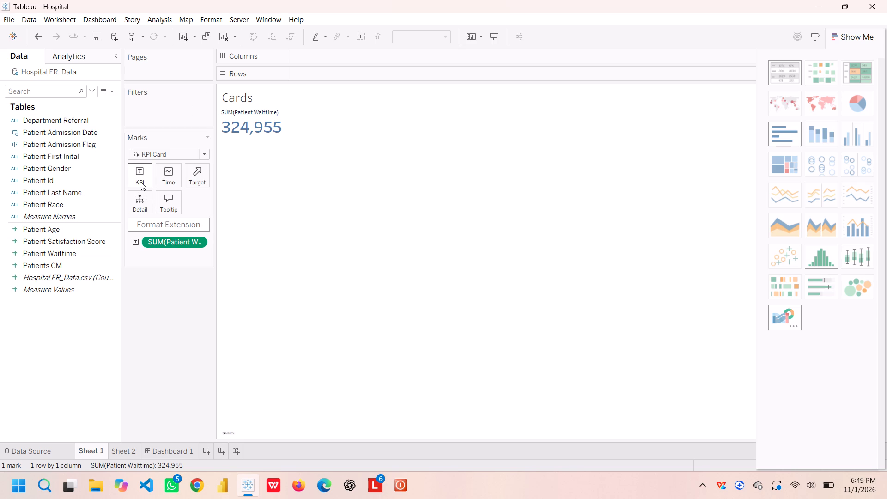
pyautogui.click(352, 117)
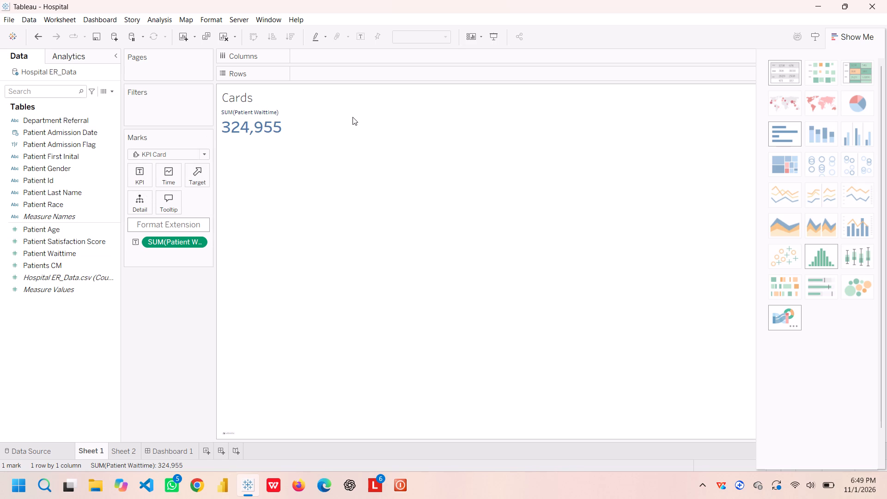
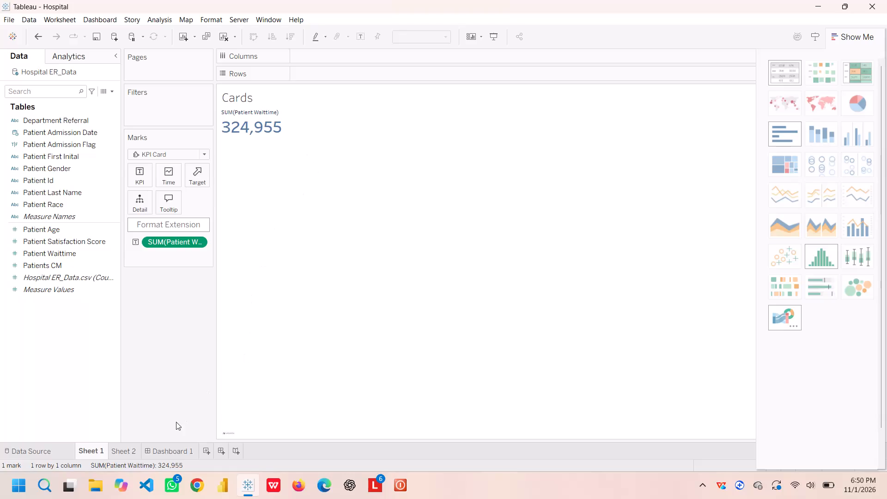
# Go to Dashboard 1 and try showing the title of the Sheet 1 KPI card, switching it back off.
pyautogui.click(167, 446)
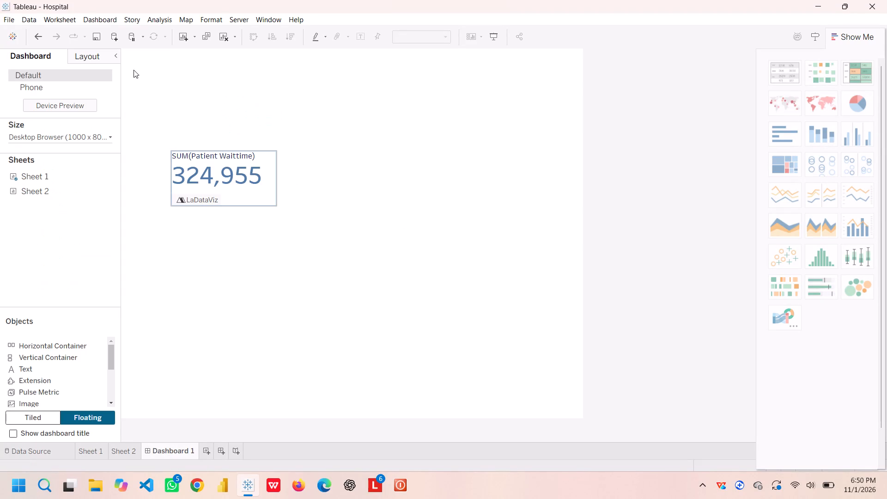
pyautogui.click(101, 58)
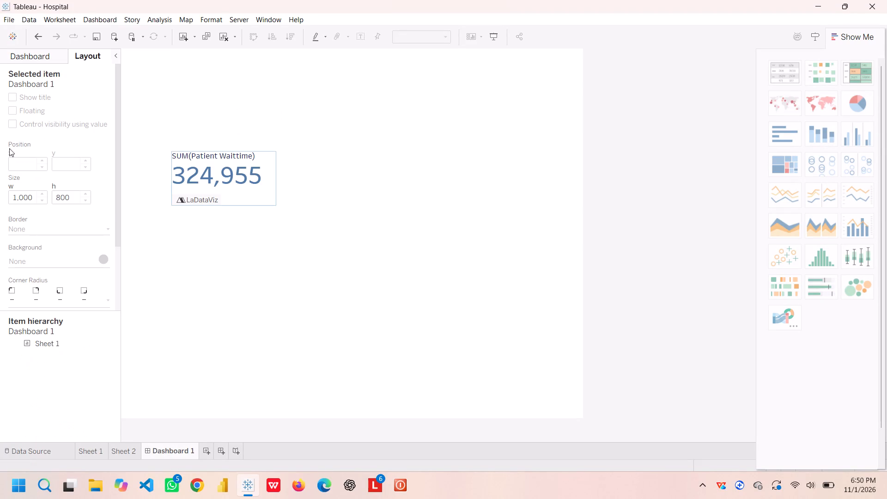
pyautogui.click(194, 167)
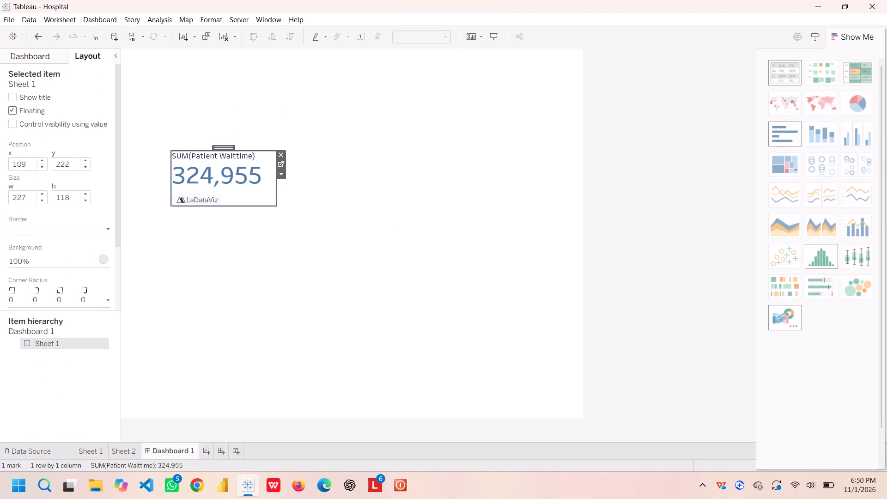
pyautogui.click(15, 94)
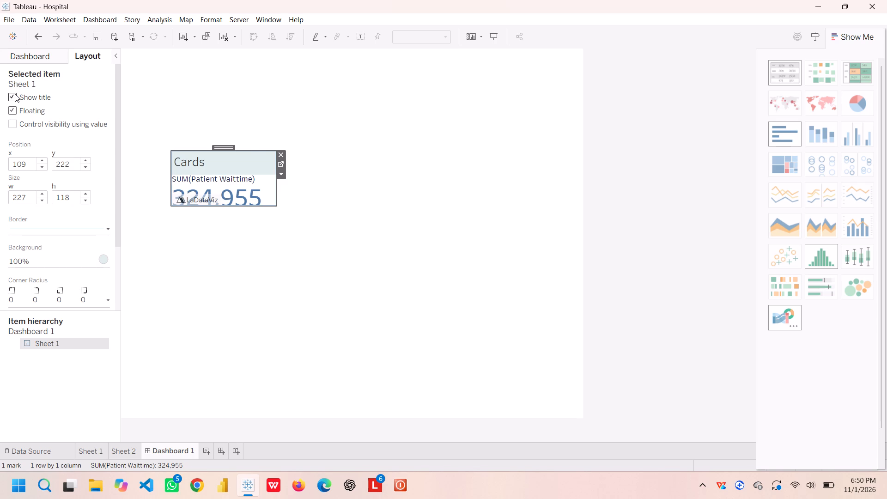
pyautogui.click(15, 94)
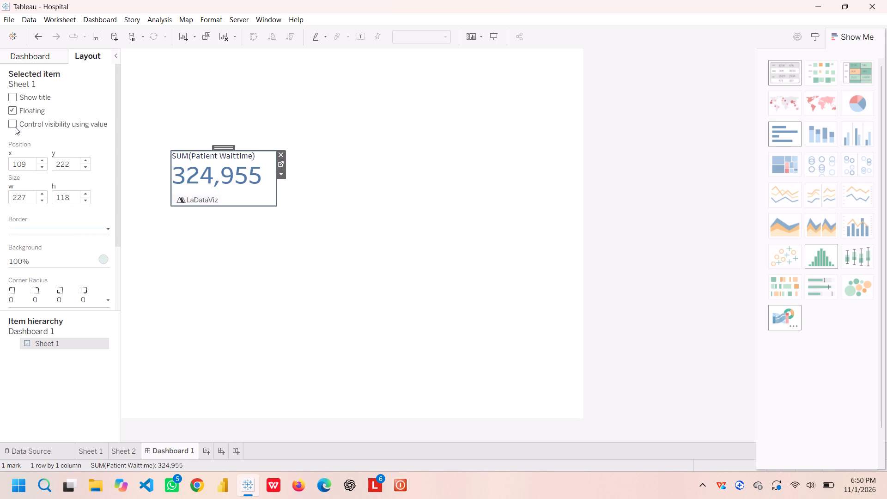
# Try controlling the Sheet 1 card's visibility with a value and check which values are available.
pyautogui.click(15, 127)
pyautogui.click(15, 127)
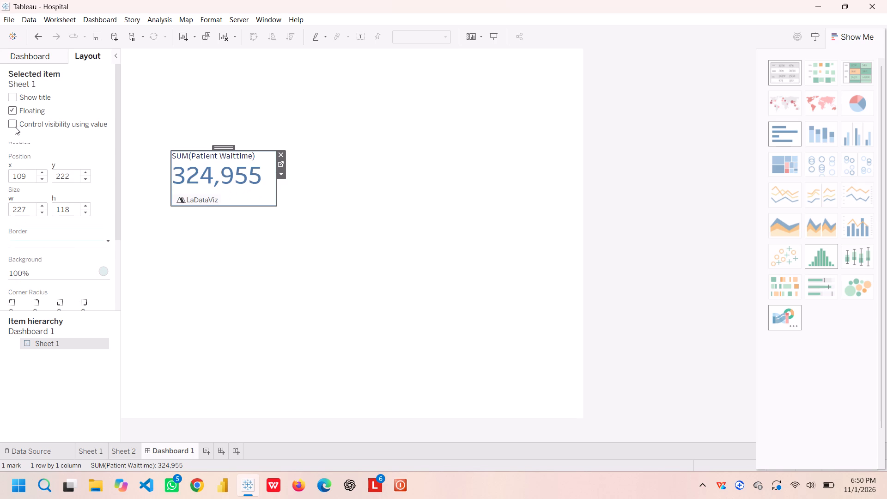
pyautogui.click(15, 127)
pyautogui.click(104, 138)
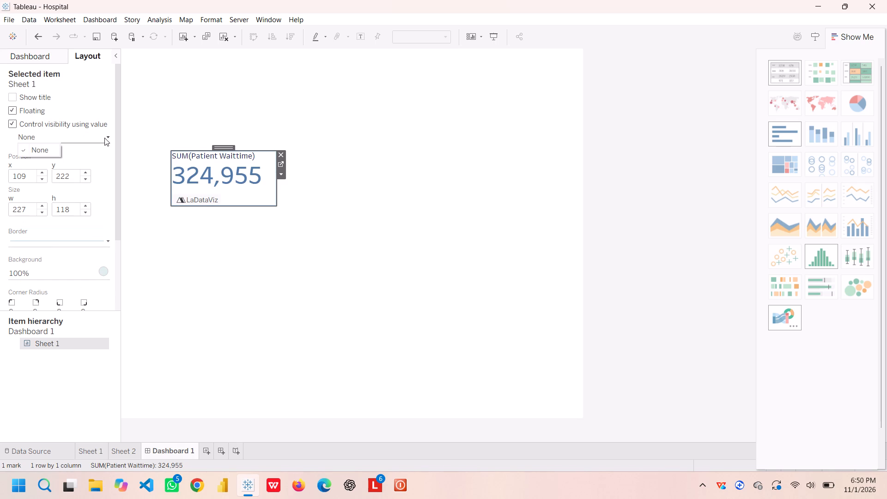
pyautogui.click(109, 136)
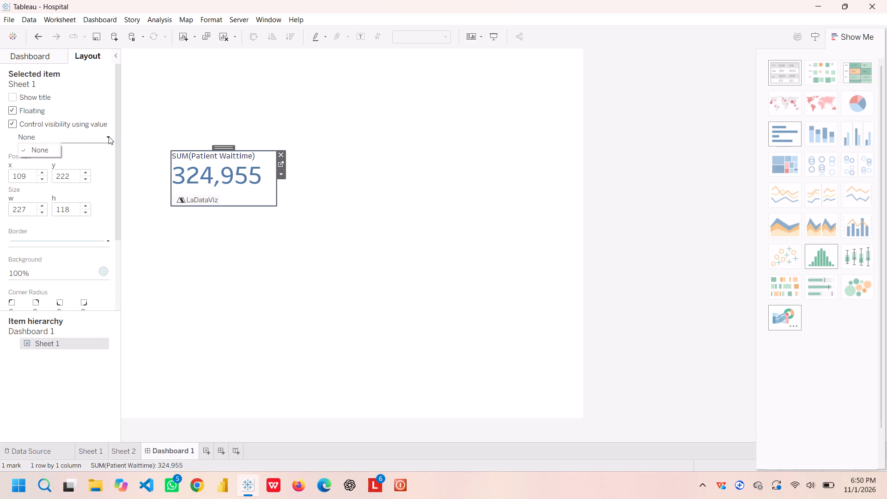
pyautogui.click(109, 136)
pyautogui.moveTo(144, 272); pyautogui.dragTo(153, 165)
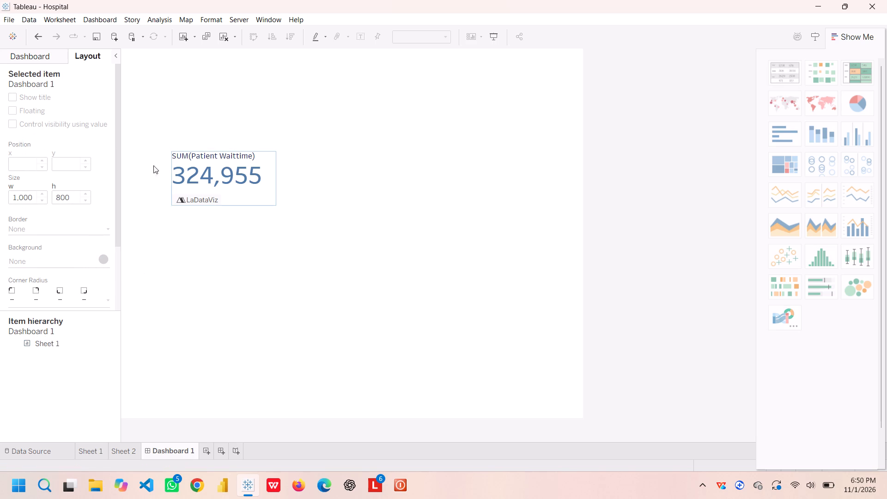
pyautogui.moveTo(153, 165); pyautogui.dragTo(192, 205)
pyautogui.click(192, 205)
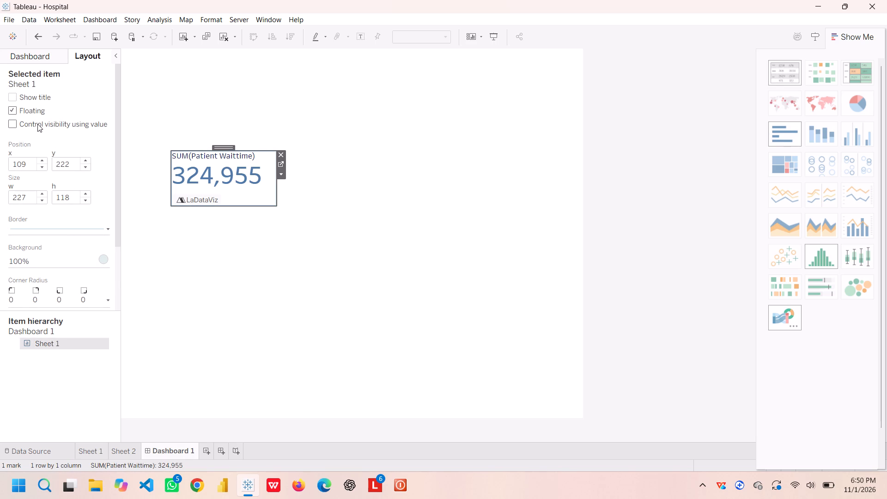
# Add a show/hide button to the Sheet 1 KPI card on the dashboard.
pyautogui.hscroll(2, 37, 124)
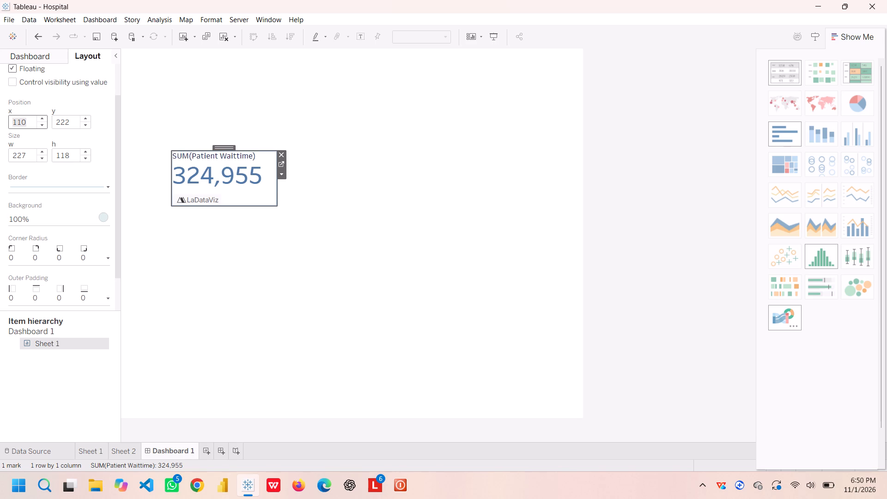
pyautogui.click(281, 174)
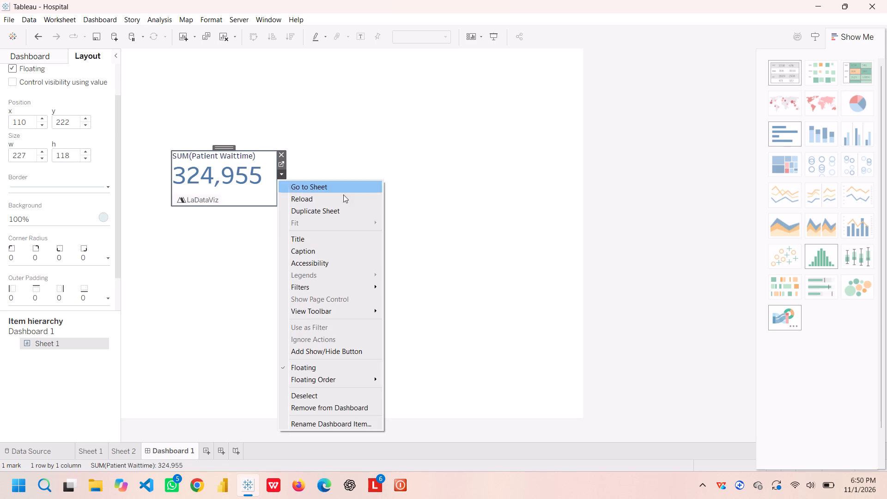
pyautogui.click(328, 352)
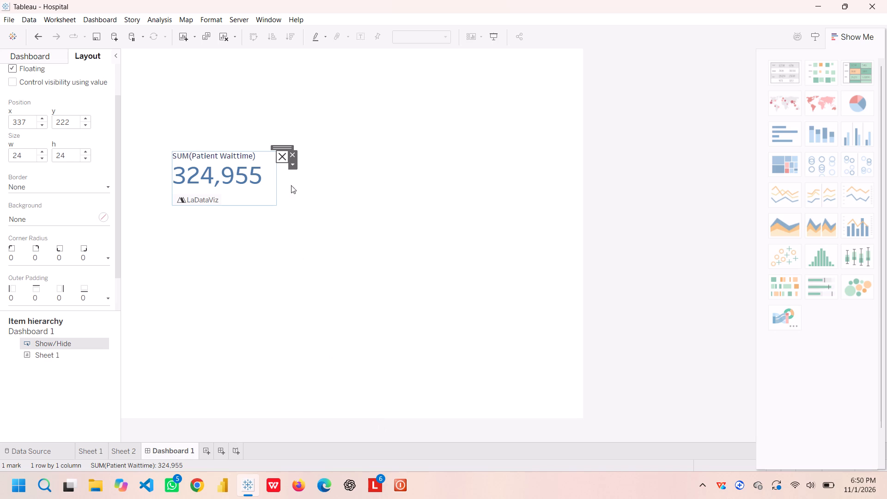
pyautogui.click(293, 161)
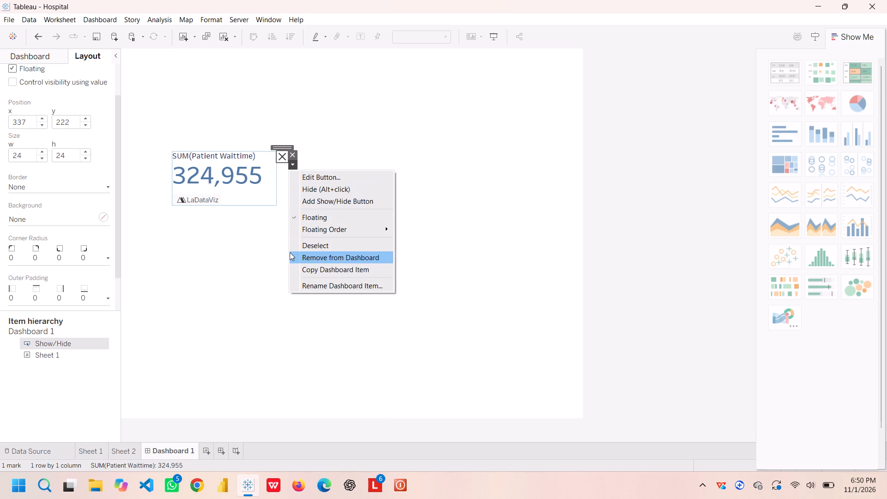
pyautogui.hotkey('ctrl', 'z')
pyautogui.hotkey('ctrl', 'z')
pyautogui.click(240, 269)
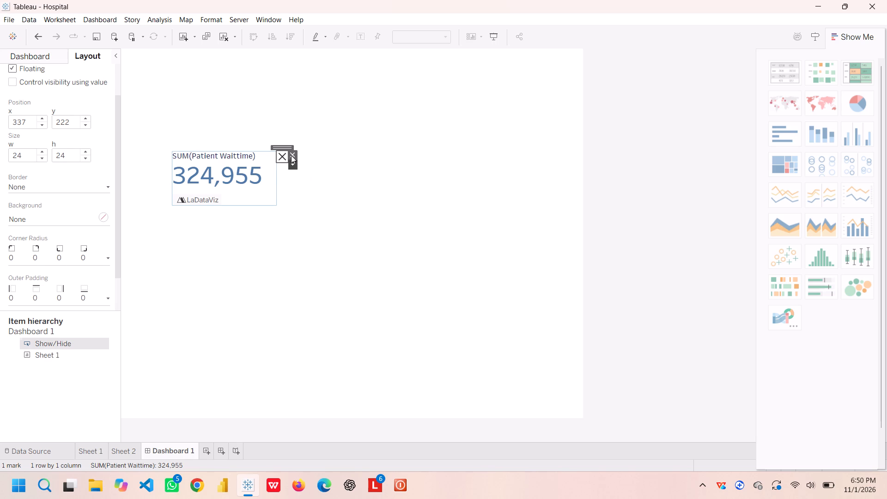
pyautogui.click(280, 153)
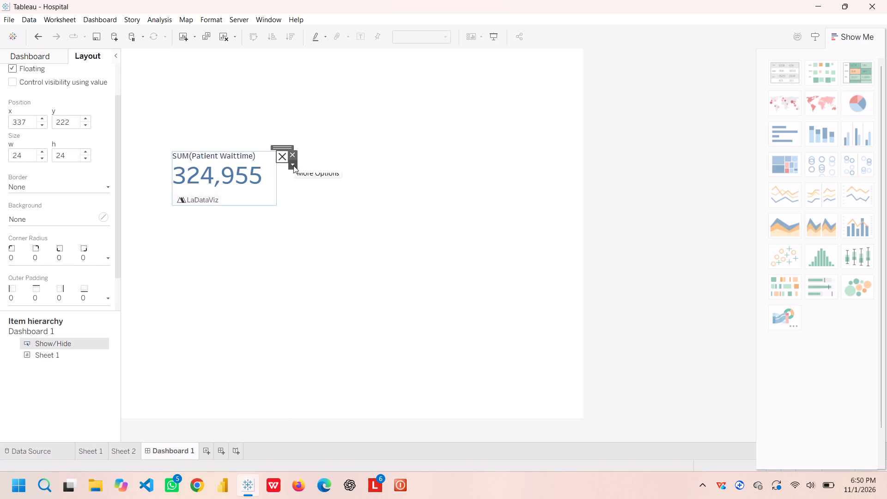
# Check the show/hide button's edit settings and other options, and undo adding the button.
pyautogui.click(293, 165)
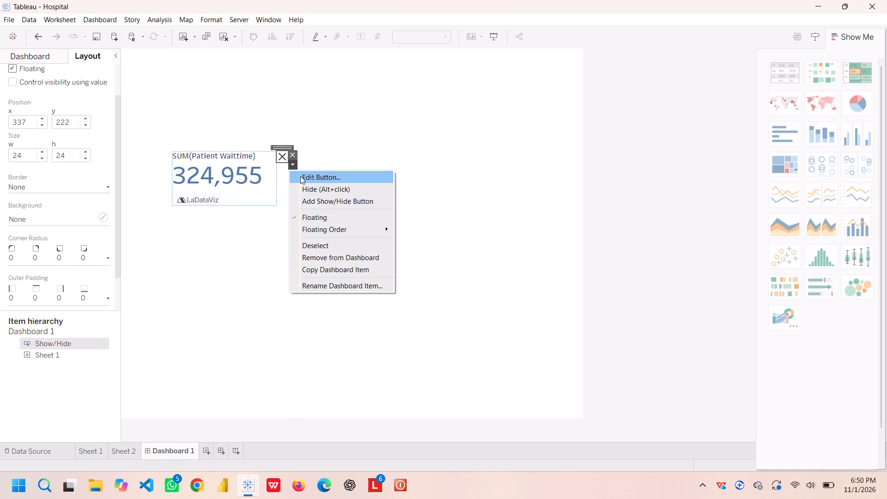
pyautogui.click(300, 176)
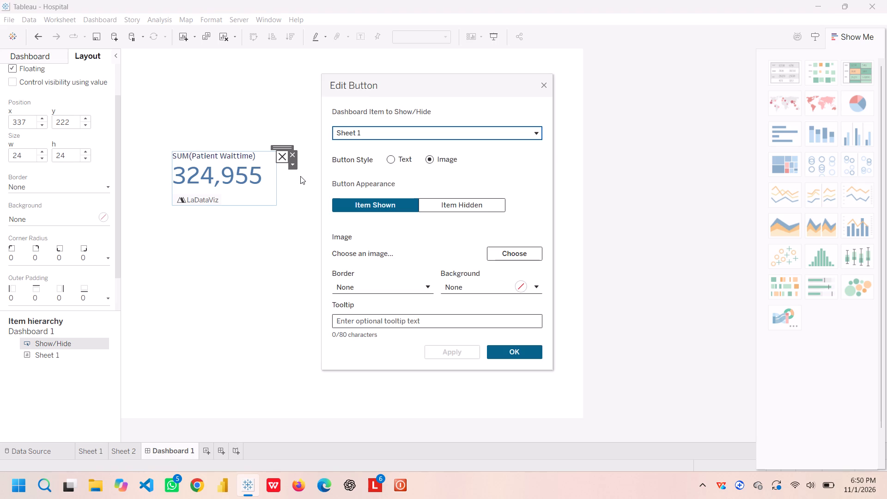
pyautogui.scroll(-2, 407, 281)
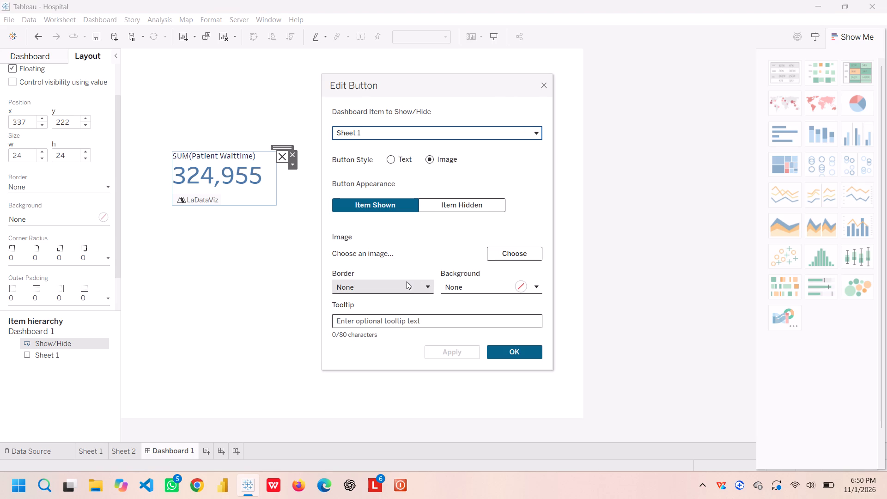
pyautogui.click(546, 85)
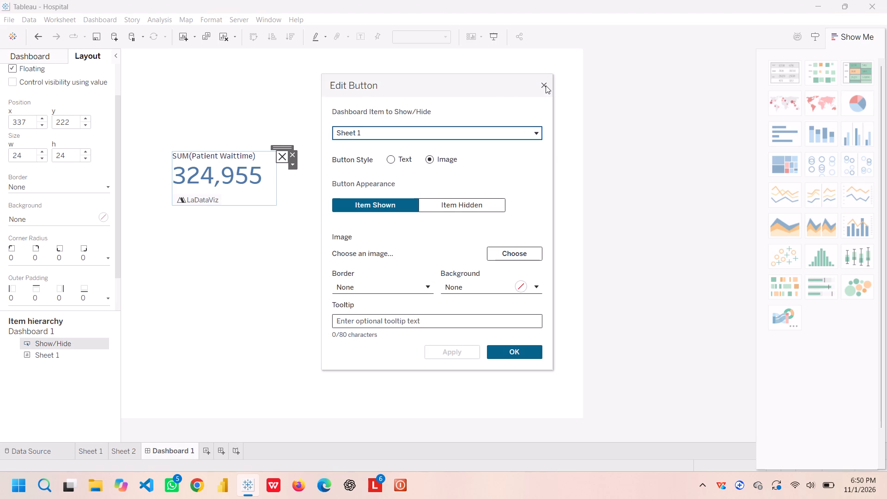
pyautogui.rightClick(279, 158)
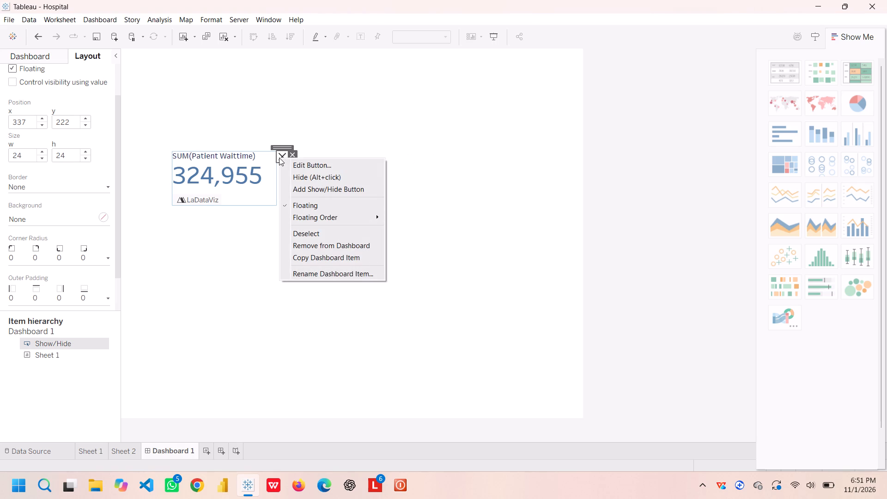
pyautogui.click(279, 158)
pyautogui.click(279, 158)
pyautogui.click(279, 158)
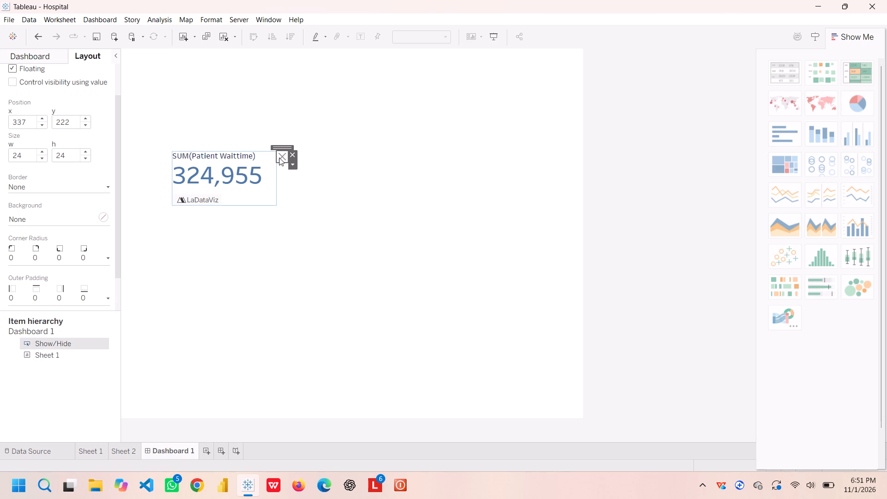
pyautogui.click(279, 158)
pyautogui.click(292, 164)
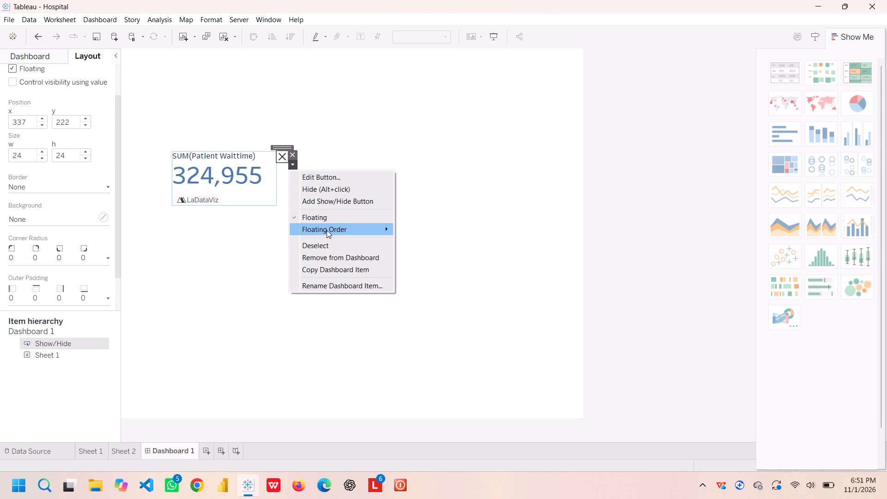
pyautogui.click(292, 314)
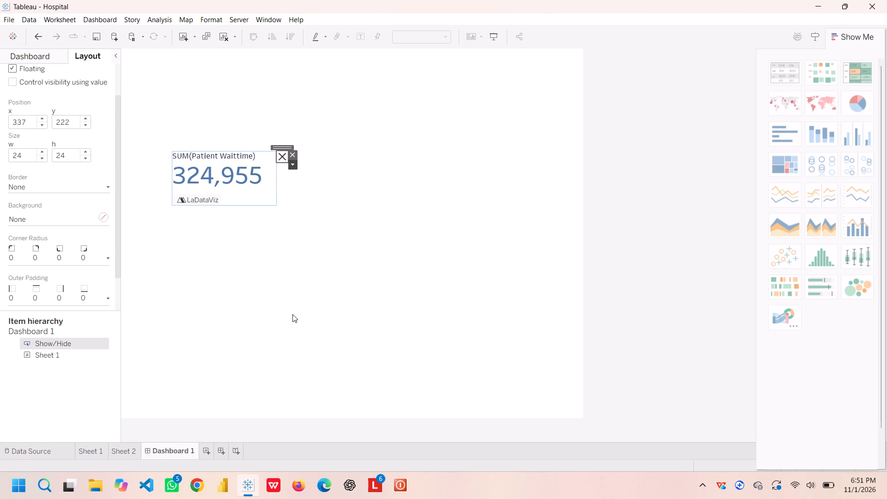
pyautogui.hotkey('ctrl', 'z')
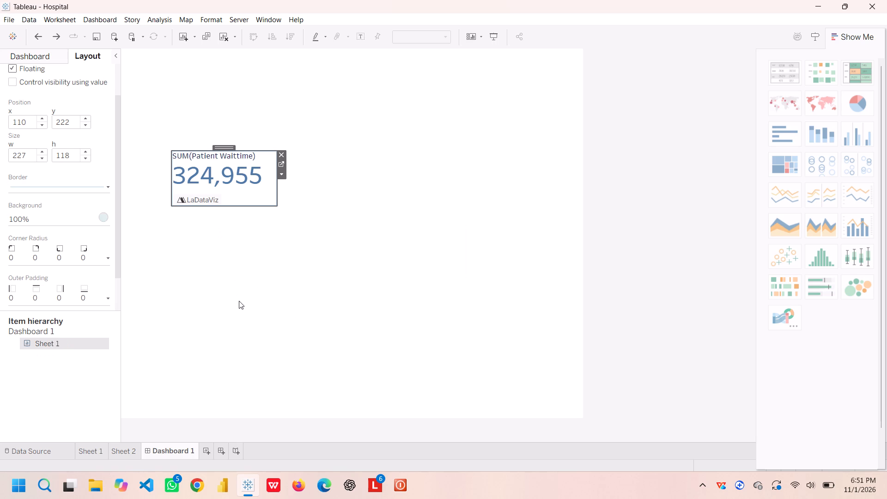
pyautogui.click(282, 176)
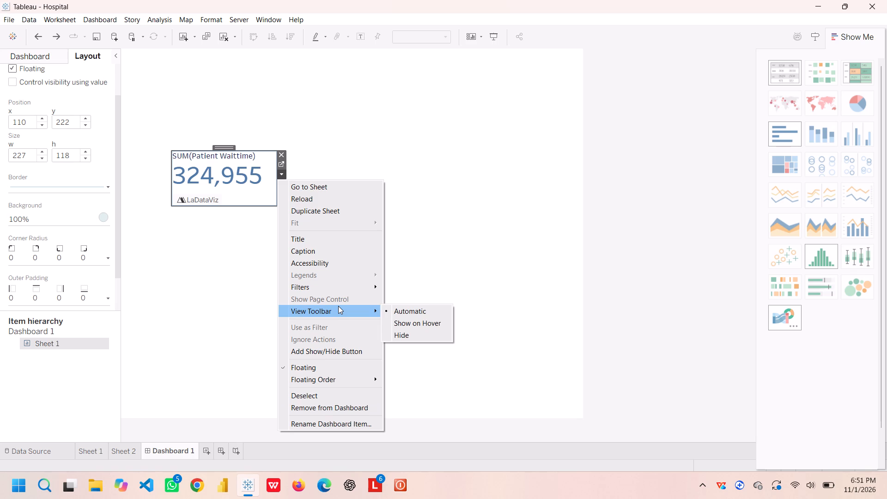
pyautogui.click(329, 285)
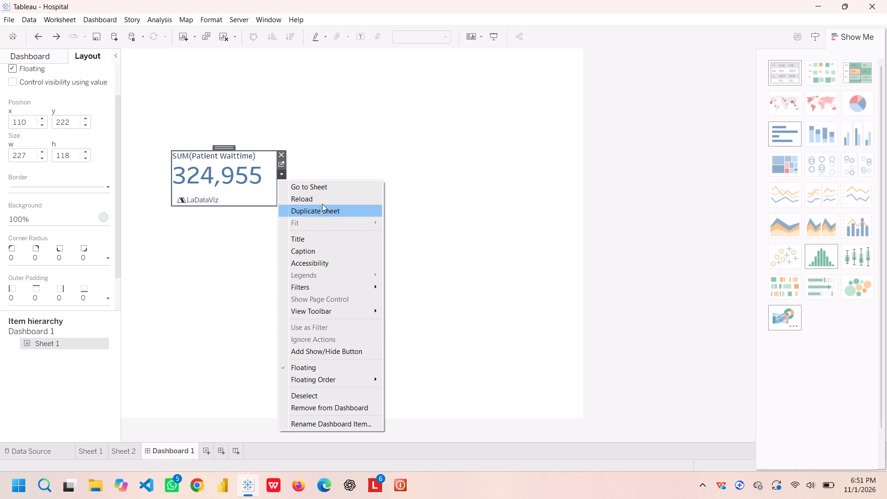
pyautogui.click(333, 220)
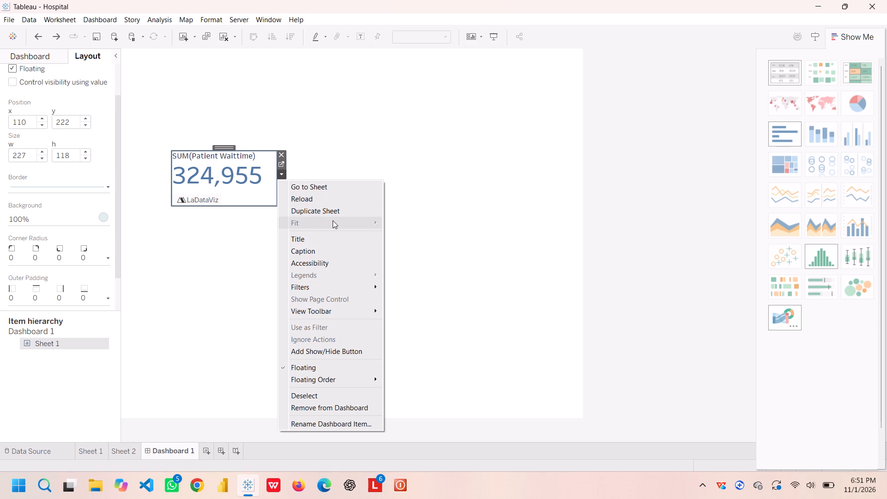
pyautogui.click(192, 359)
# Set the background of the Sheet 1 KPI card on the dashboard to black.
pyautogui.click(245, 189)
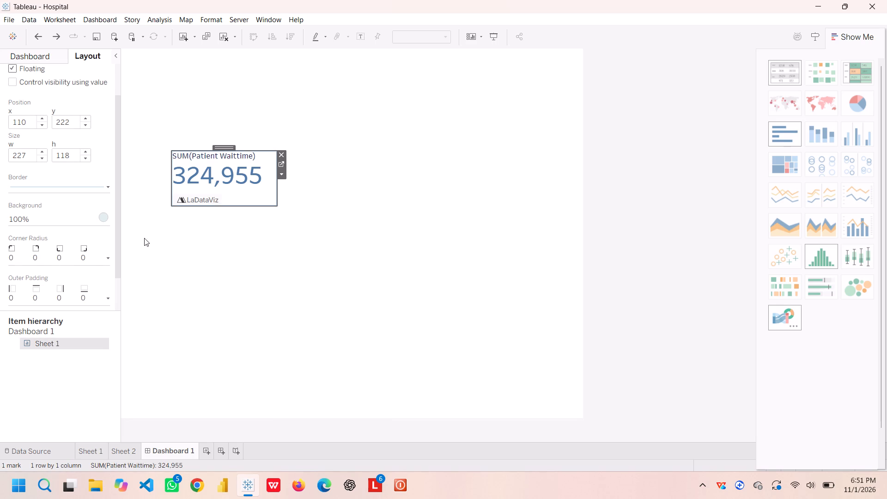
pyautogui.click(105, 219)
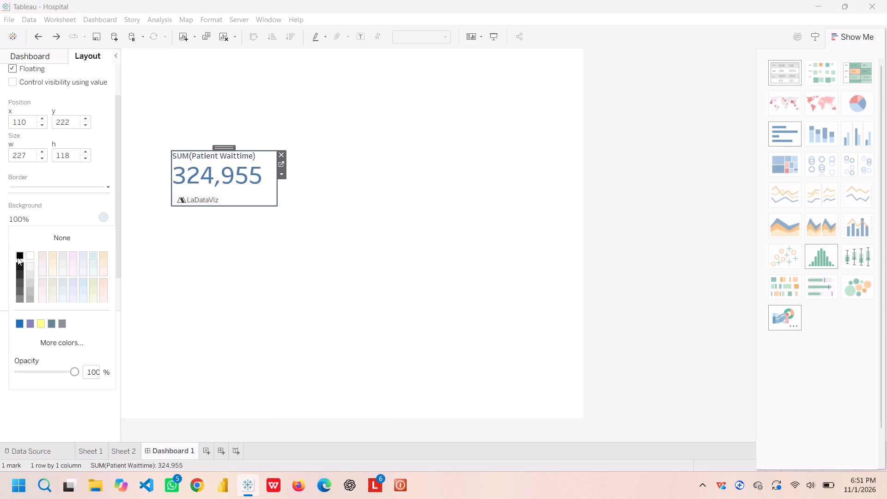
pyautogui.click(18, 256)
pyautogui.click(217, 296)
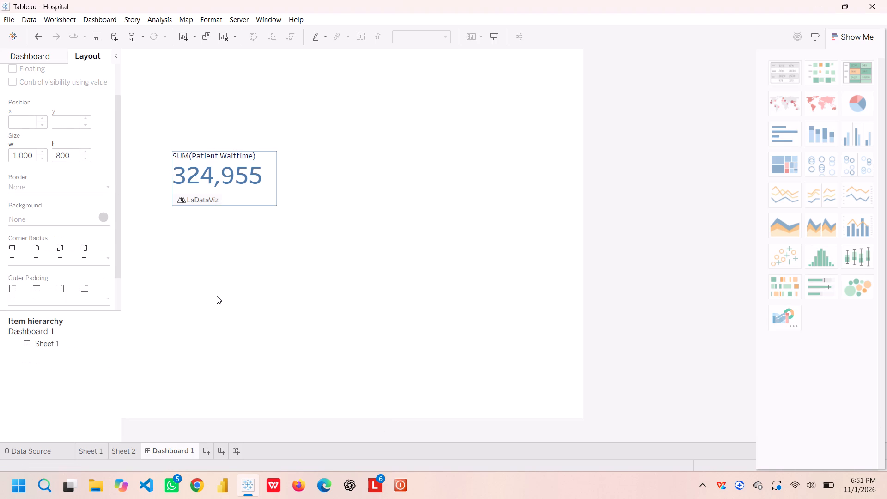
pyautogui.click(248, 185)
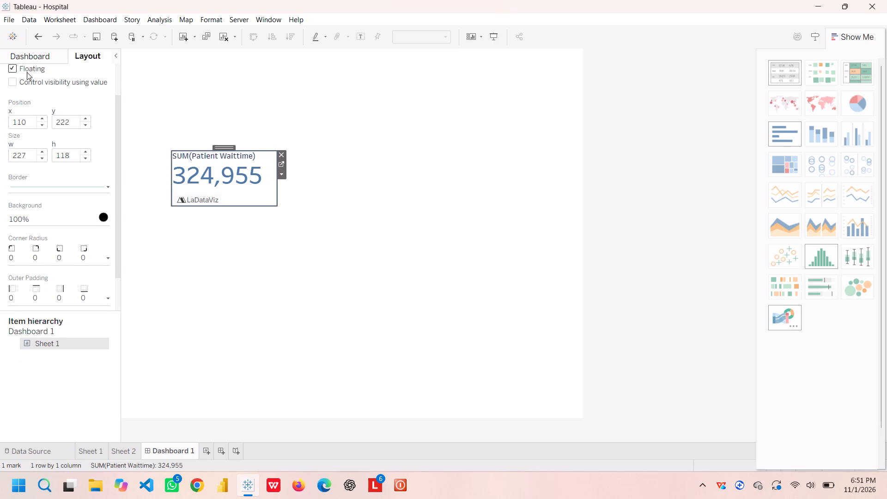
# Add a floating Blank object to the empty dashboard area below the Sheet 1 KPI card.
pyautogui.scroll(5, 66, 109)
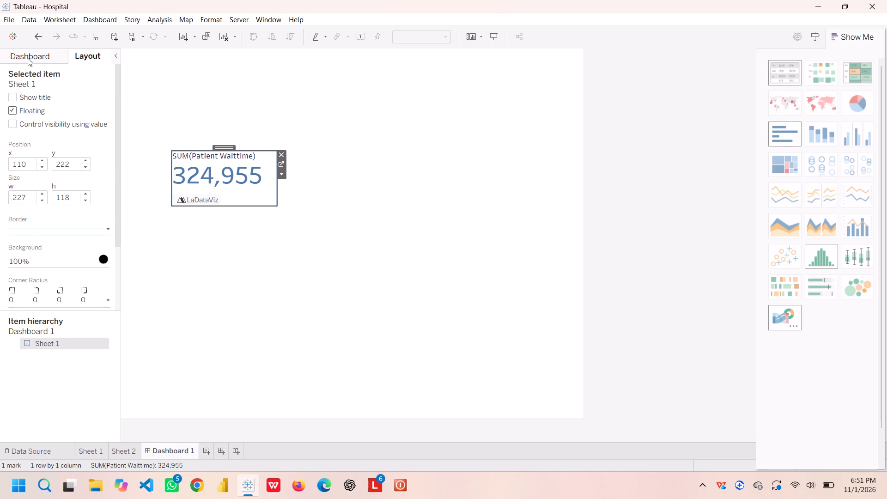
pyautogui.click(28, 58)
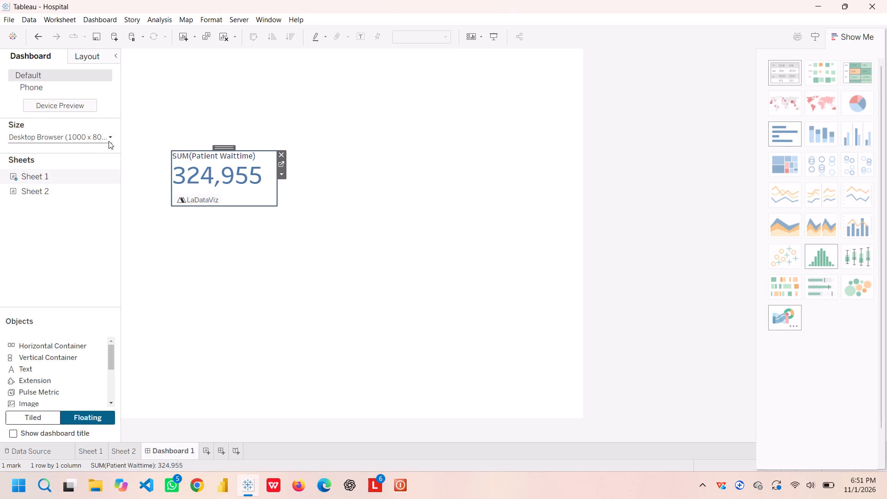
pyautogui.click(36, 179)
pyautogui.scroll(-1, 29, 374)
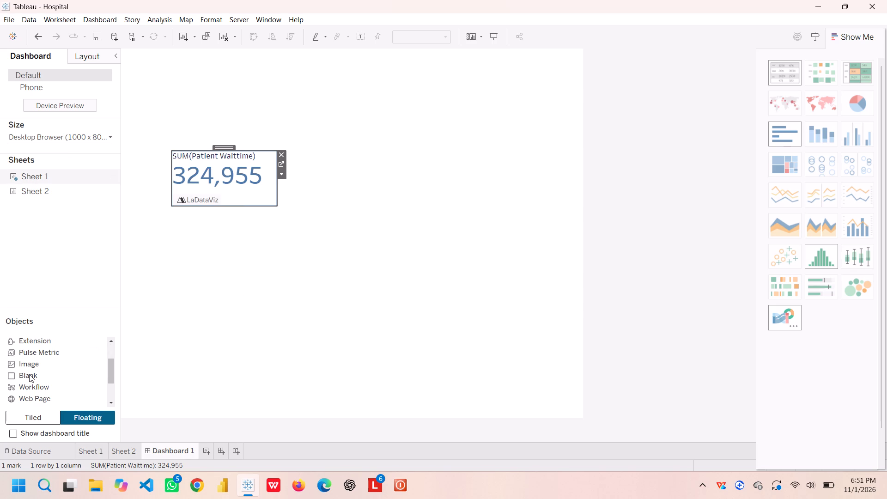
pyautogui.scroll(-1, 29, 374)
pyautogui.scroll(1, 29, 374)
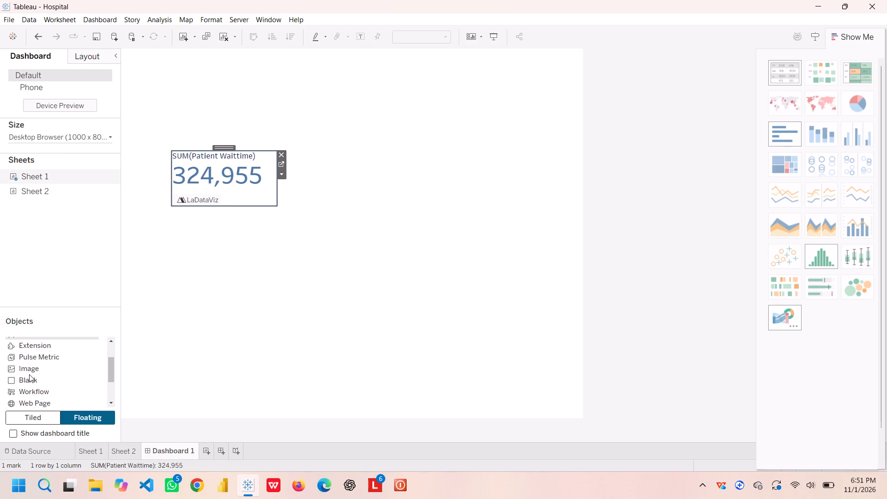
pyautogui.scroll(1, 29, 374)
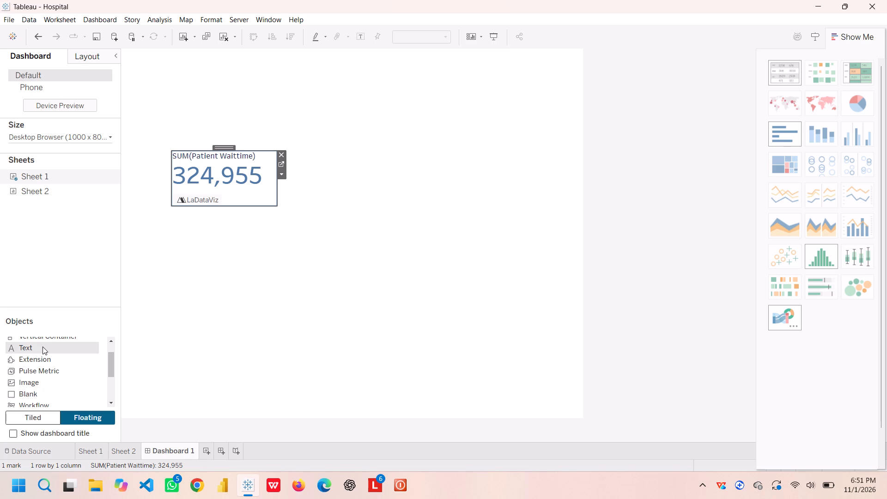
pyautogui.scroll(1, 43, 347)
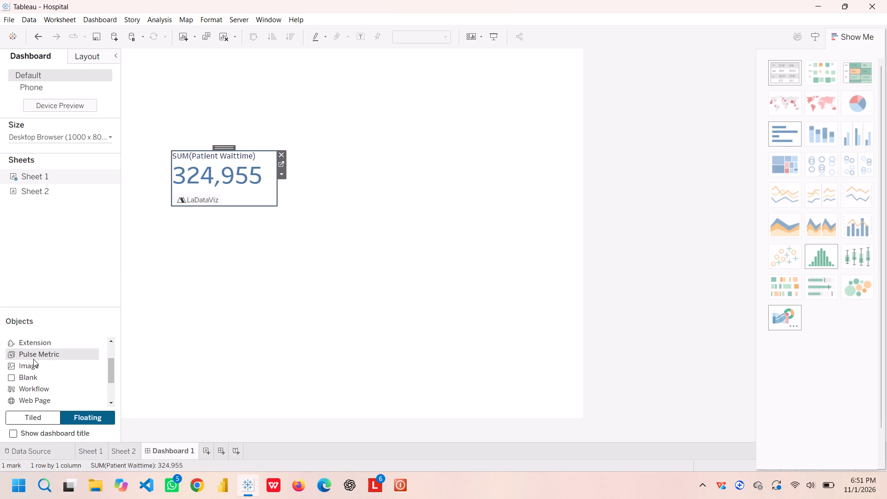
pyautogui.click(30, 378)
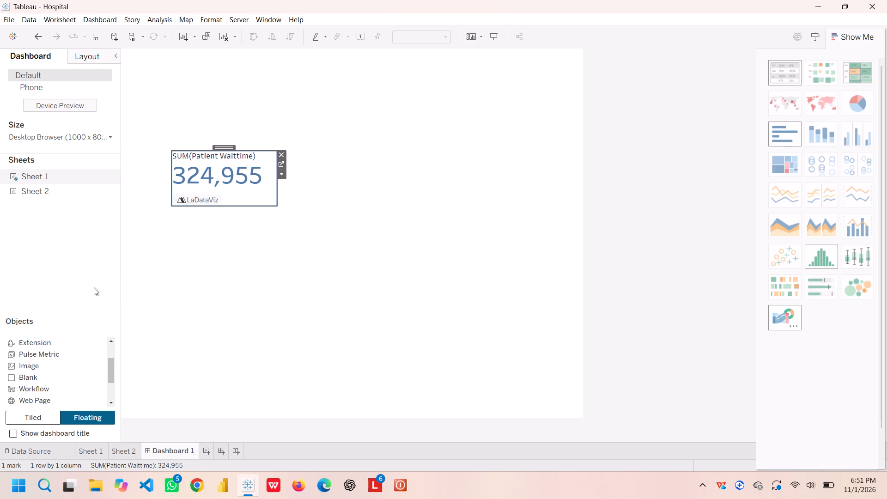
pyautogui.moveTo(275, 208); pyautogui.dragTo(255, 199)
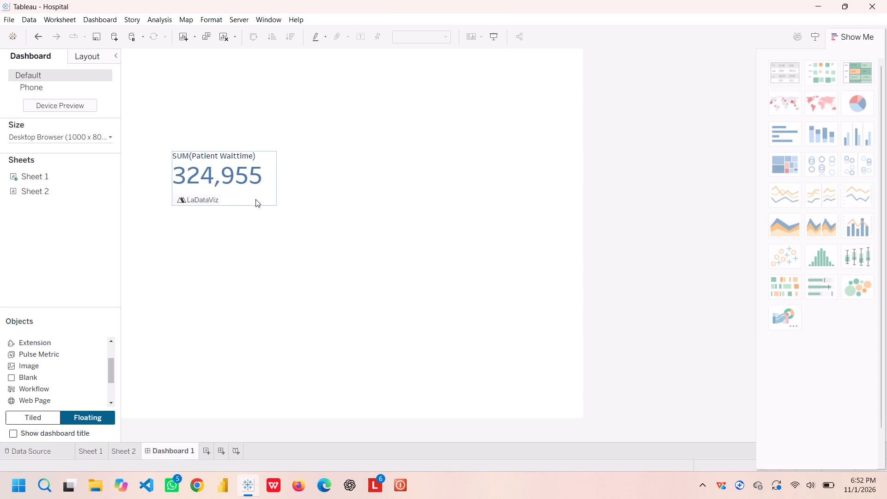
pyautogui.moveTo(255, 199); pyautogui.dragTo(28, 375)
pyautogui.moveTo(28, 375); pyautogui.dragTo(265, 289)
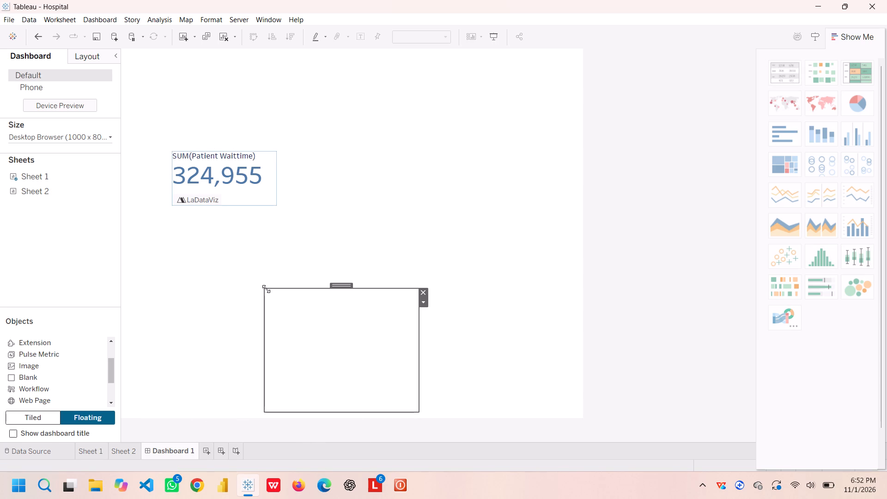
# Move and resize the Blank object to cover the Sheet 1 KPI card, at about x 111, y 222 and 226 by 116.
pyautogui.moveTo(266, 289); pyautogui.dragTo(288, 350)
pyautogui.moveTo(356, 349); pyautogui.dragTo(328, 351)
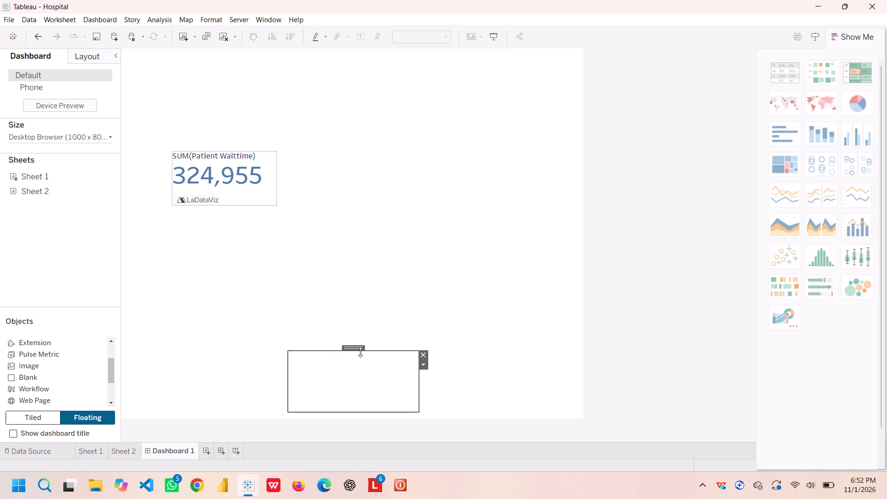
pyautogui.moveTo(351, 349); pyautogui.dragTo(237, 147)
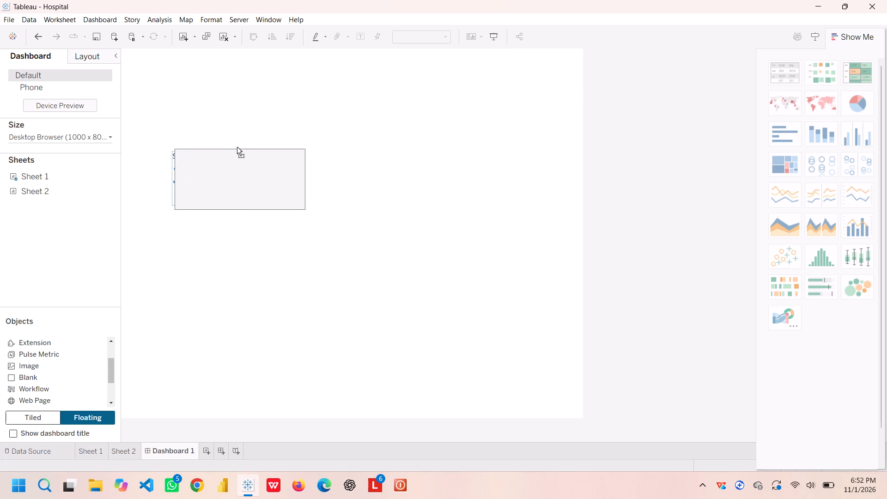
pyautogui.moveTo(237, 147); pyautogui.dragTo(235, 150)
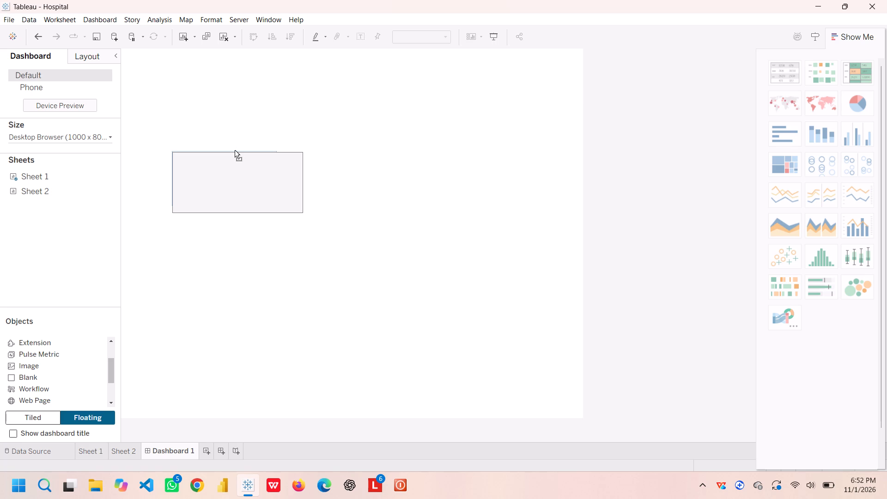
pyautogui.moveTo(235, 150); pyautogui.dragTo(235, 151)
pyautogui.moveTo(235, 151); pyautogui.dragTo(236, 149)
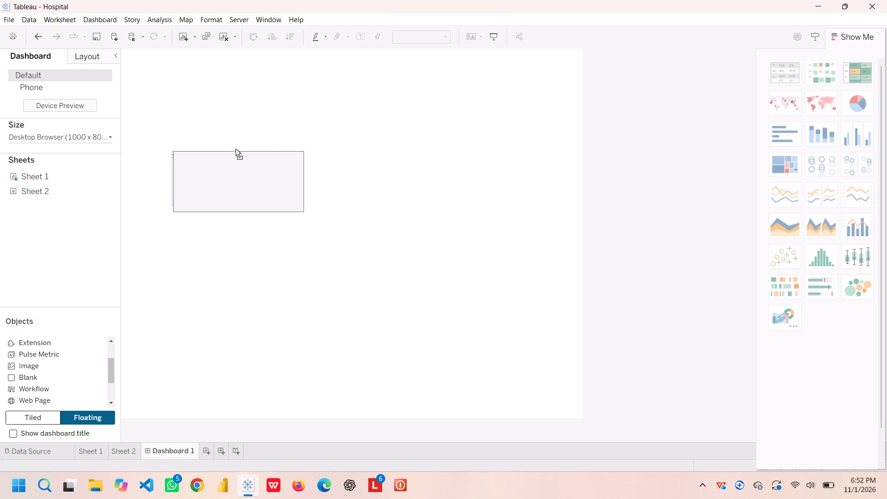
pyautogui.moveTo(236, 149); pyautogui.dragTo(235, 150)
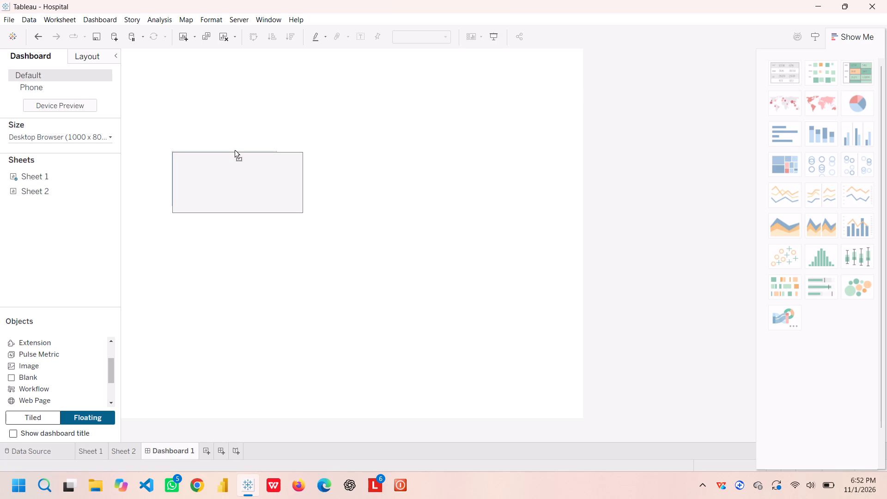
pyautogui.moveTo(235, 150); pyautogui.dragTo(235, 149)
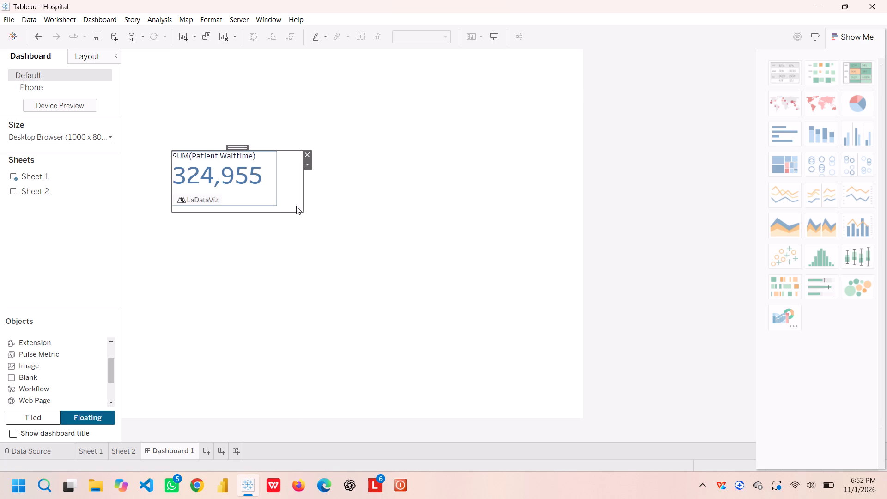
pyautogui.moveTo(302, 210); pyautogui.dragTo(281, 205)
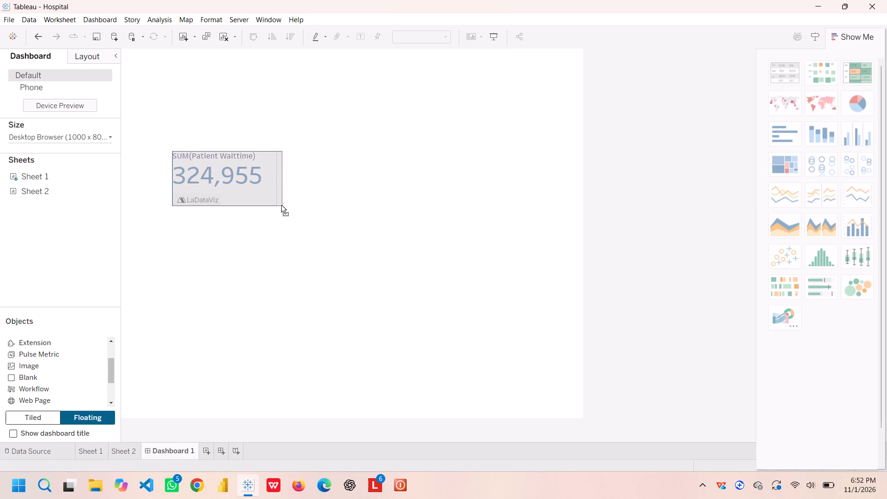
pyautogui.moveTo(281, 205); pyautogui.dragTo(276, 205)
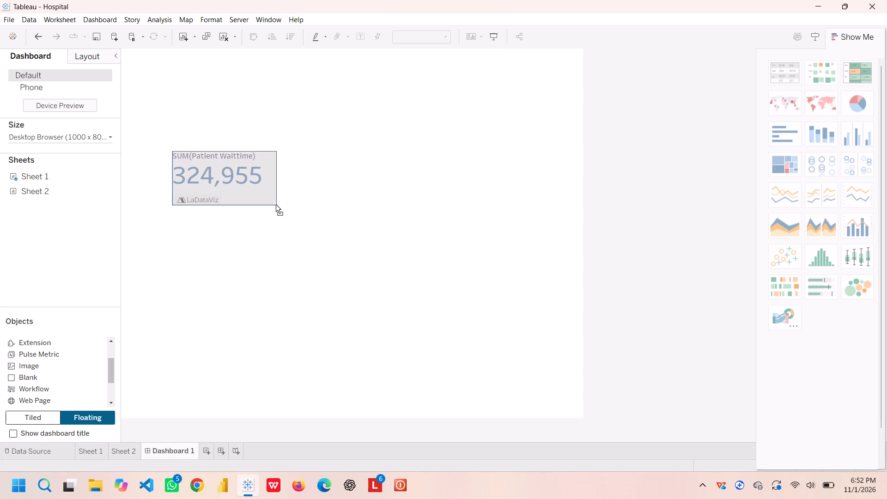
pyautogui.moveTo(276, 205); pyautogui.dragTo(277, 205)
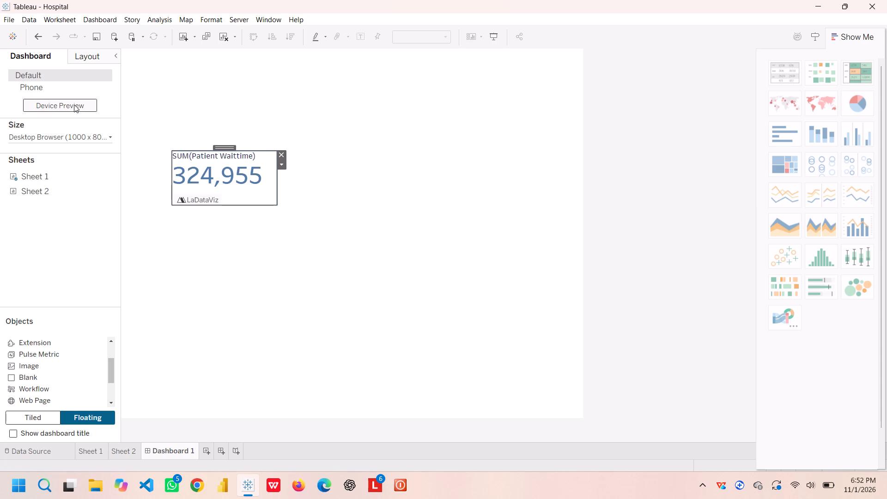
# Give the Blank object over the KPI card a pale blue-green background at 35% opacity.
pyautogui.click(93, 56)
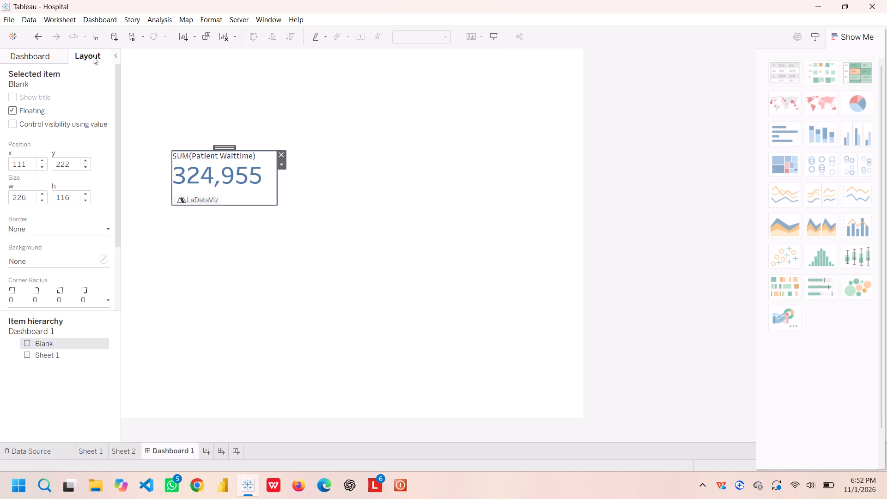
pyautogui.click(100, 254)
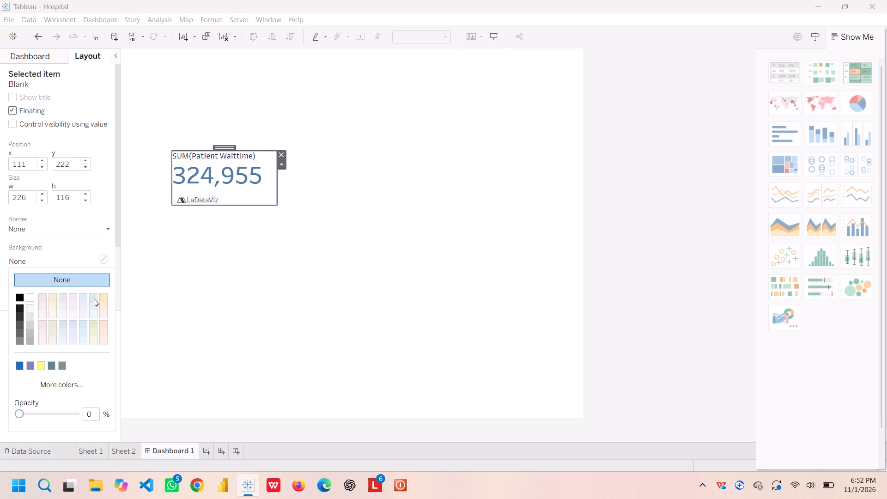
pyautogui.click(94, 298)
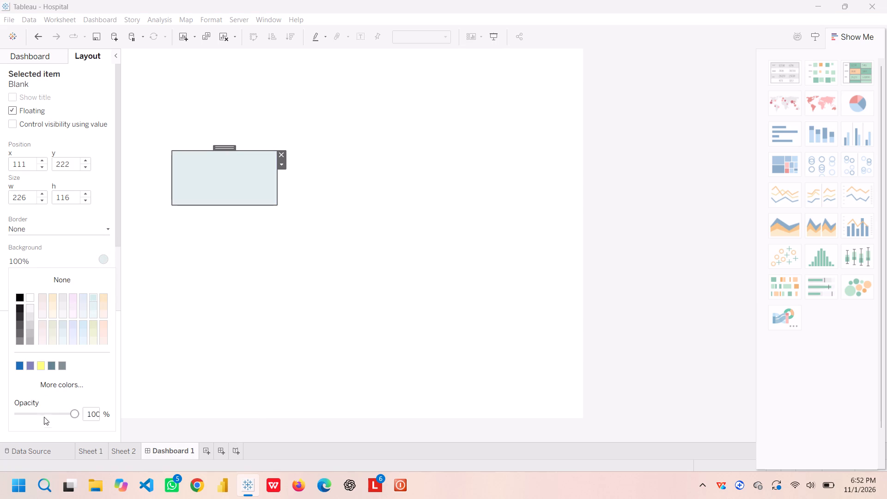
pyautogui.moveTo(73, 414); pyautogui.dragTo(28, 419)
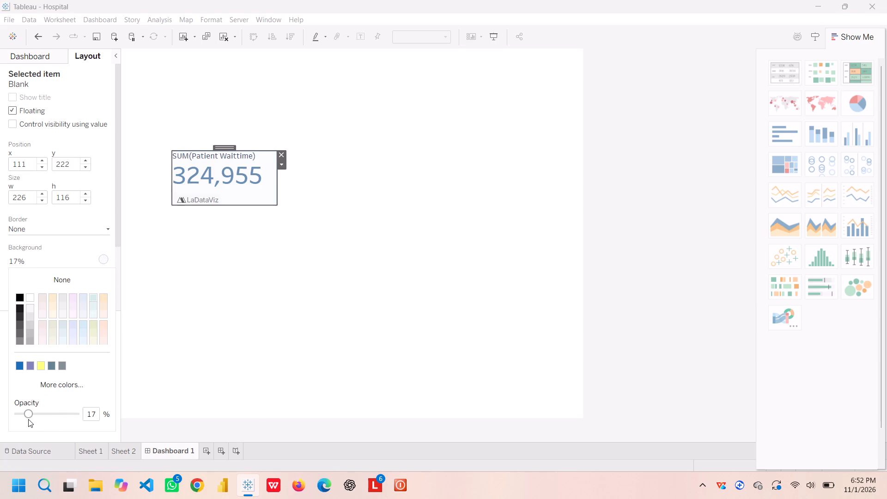
pyautogui.moveTo(28, 419); pyautogui.dragTo(28, 414)
pyautogui.moveTo(28, 414); pyautogui.dragTo(38, 414)
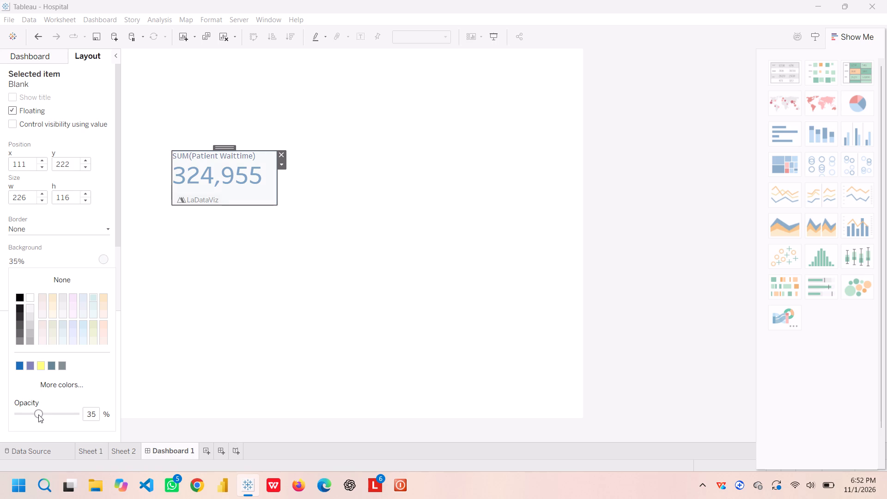
pyautogui.click(372, 227)
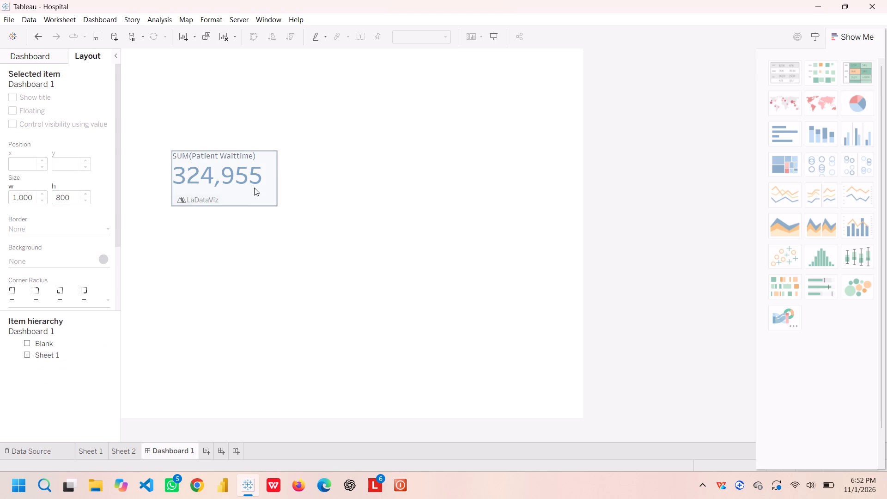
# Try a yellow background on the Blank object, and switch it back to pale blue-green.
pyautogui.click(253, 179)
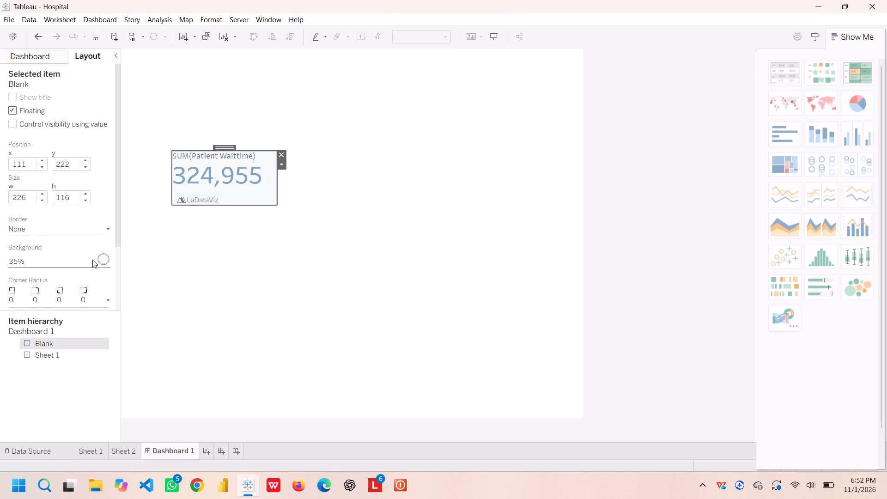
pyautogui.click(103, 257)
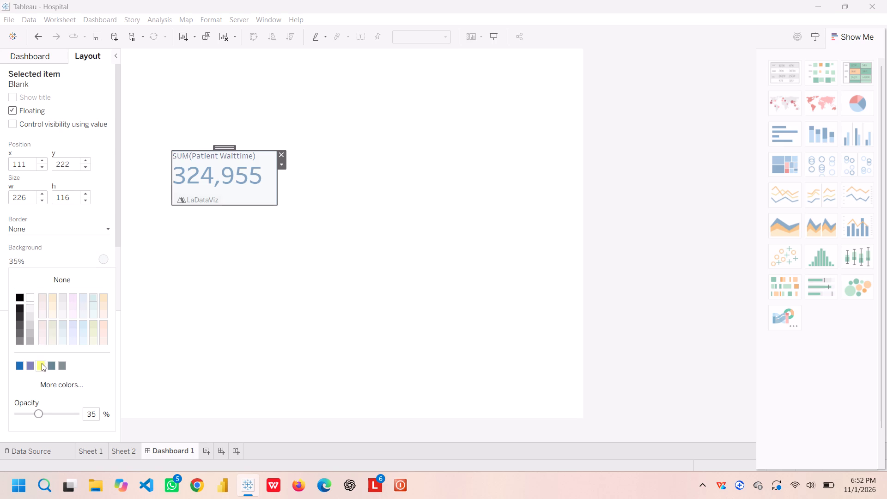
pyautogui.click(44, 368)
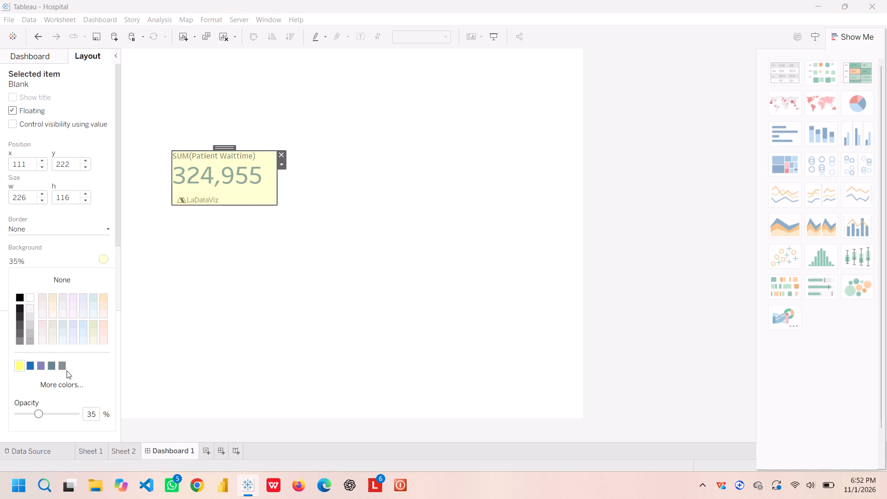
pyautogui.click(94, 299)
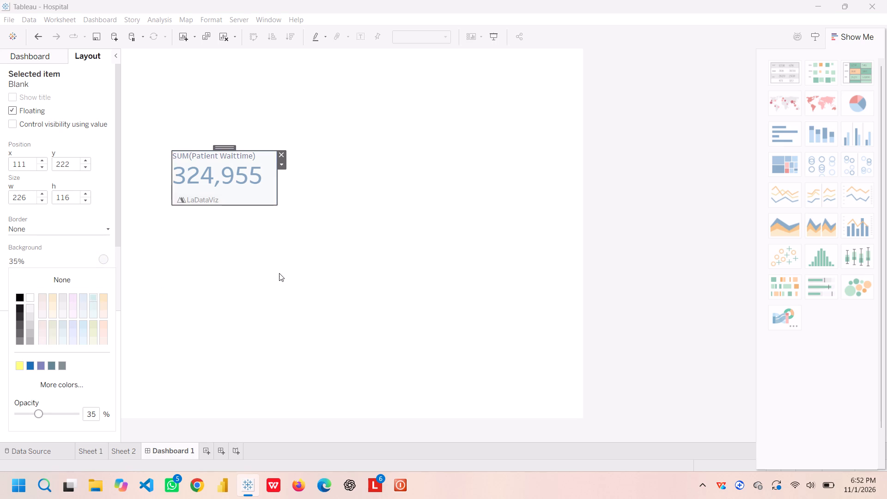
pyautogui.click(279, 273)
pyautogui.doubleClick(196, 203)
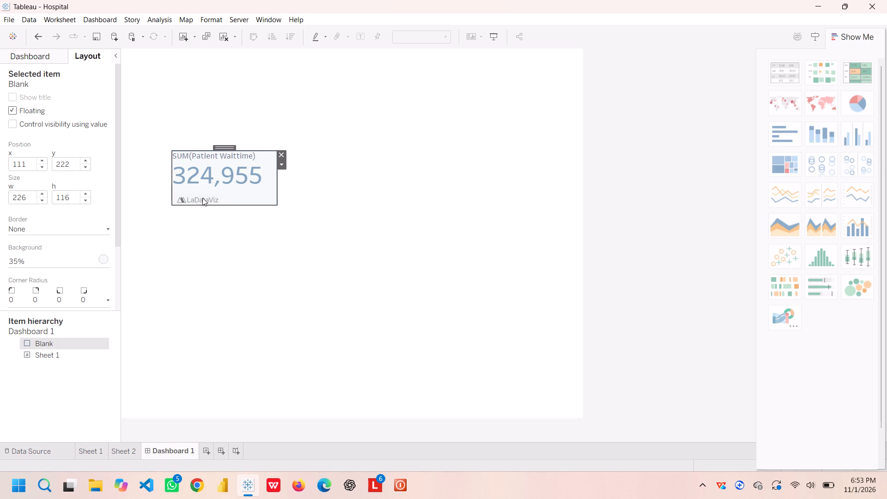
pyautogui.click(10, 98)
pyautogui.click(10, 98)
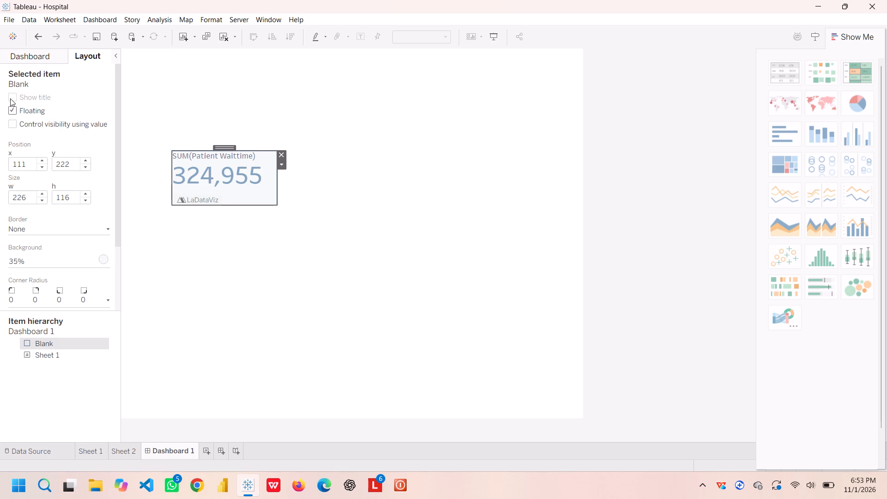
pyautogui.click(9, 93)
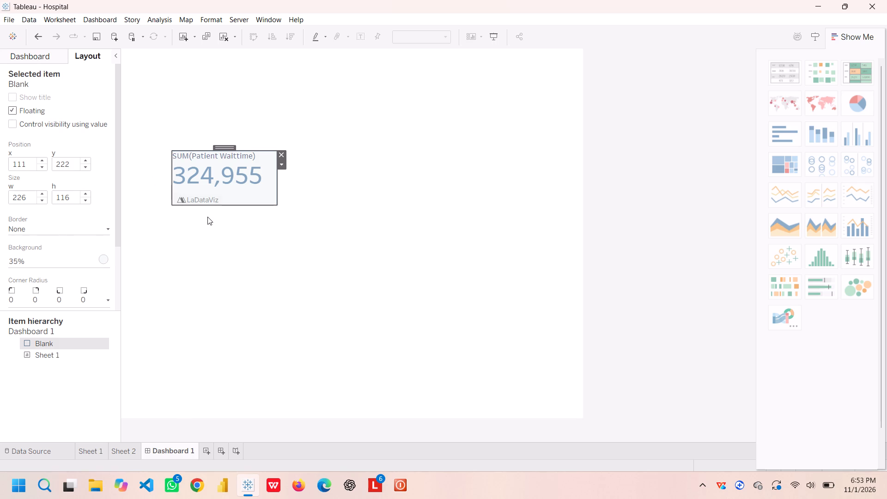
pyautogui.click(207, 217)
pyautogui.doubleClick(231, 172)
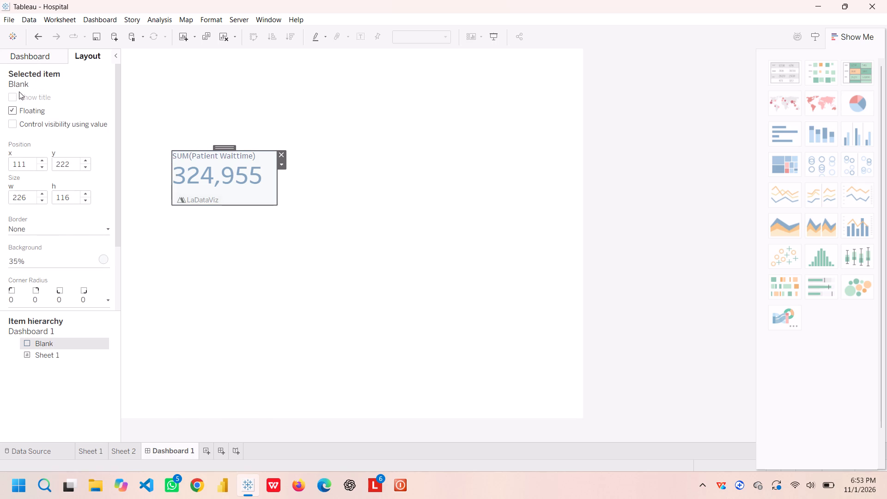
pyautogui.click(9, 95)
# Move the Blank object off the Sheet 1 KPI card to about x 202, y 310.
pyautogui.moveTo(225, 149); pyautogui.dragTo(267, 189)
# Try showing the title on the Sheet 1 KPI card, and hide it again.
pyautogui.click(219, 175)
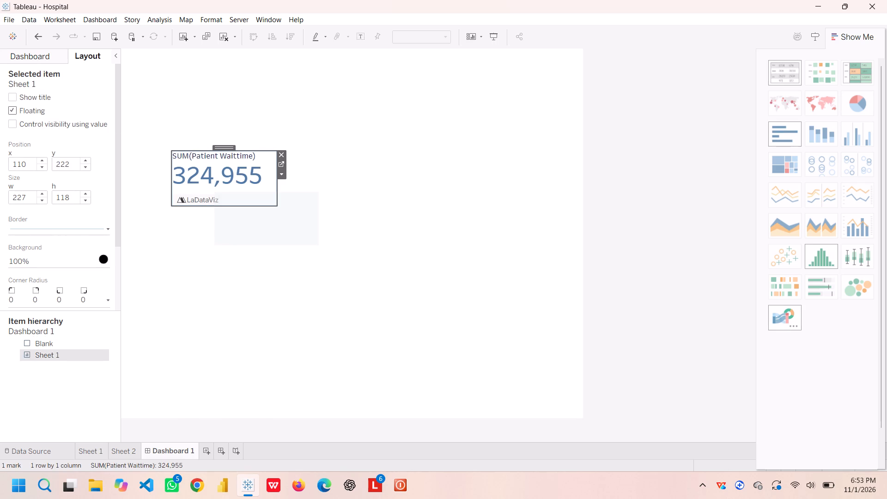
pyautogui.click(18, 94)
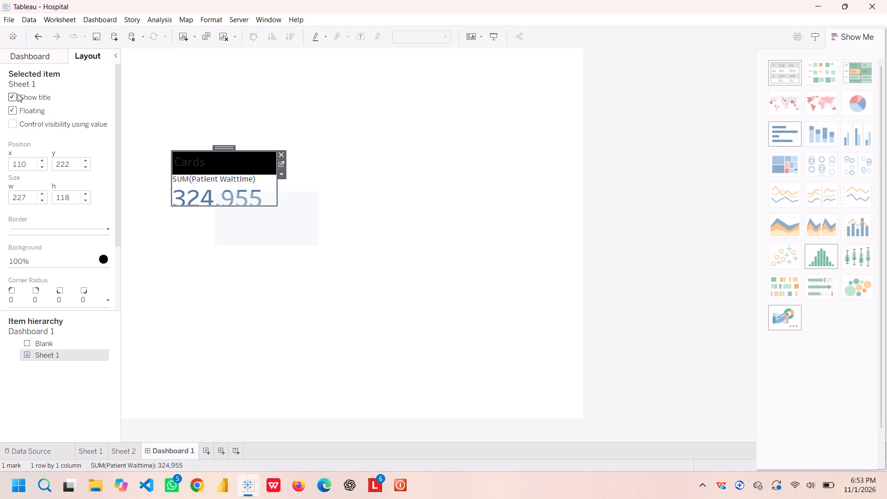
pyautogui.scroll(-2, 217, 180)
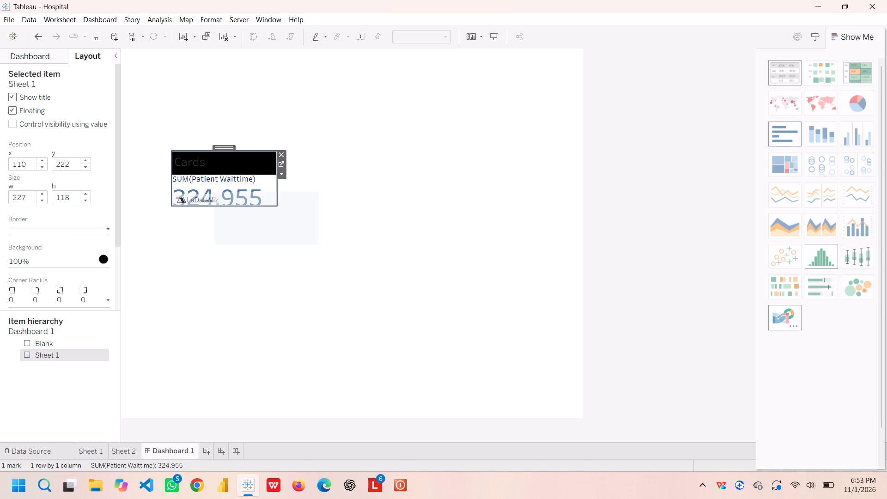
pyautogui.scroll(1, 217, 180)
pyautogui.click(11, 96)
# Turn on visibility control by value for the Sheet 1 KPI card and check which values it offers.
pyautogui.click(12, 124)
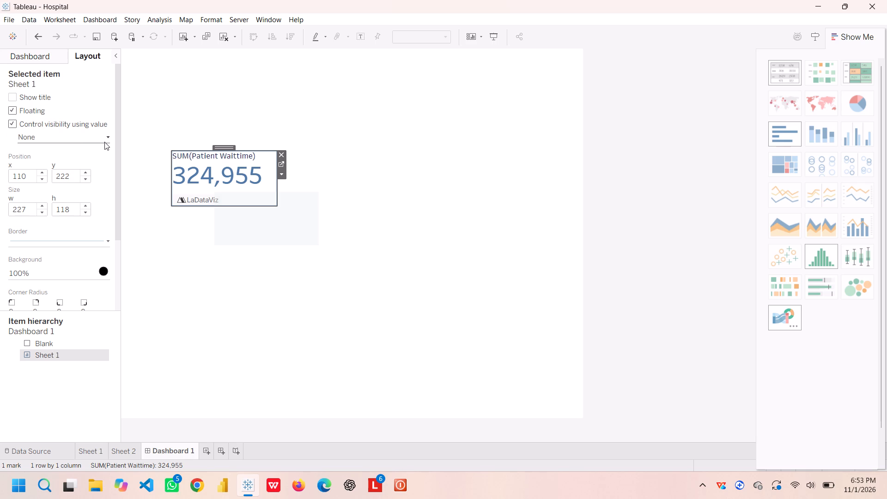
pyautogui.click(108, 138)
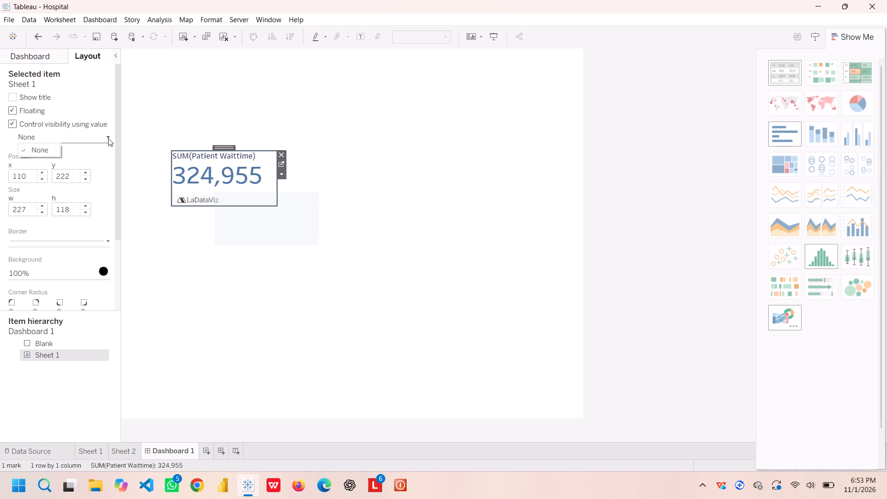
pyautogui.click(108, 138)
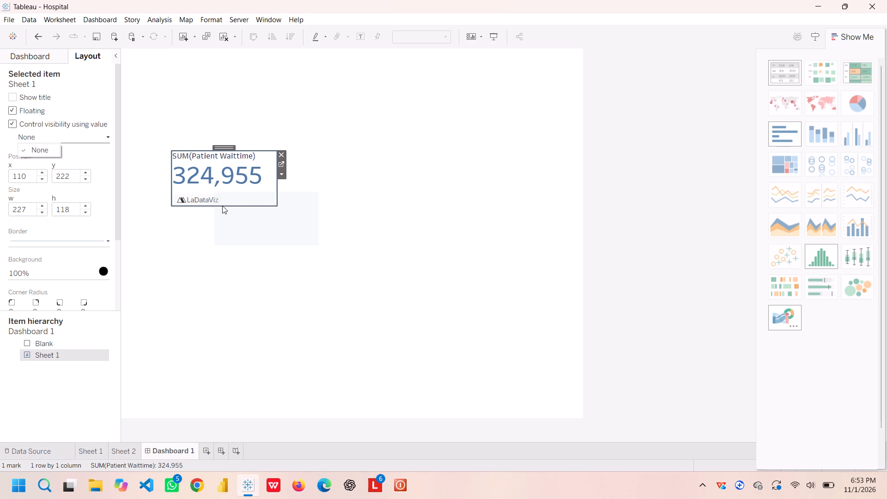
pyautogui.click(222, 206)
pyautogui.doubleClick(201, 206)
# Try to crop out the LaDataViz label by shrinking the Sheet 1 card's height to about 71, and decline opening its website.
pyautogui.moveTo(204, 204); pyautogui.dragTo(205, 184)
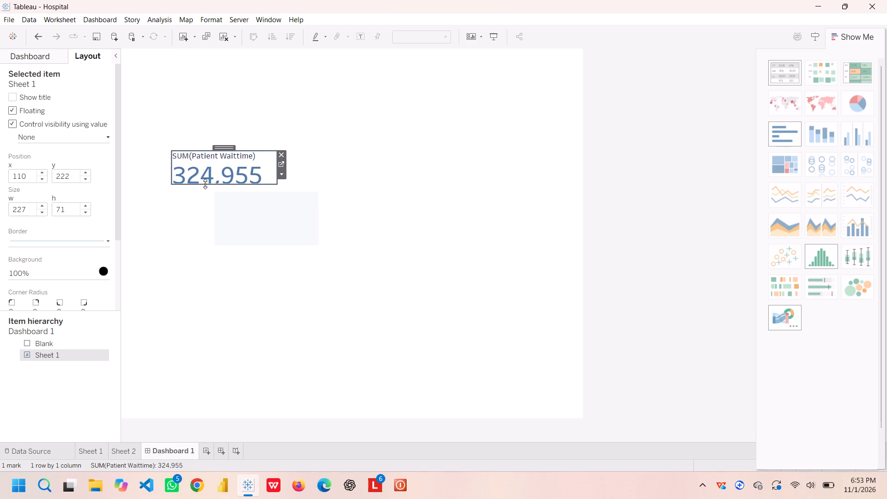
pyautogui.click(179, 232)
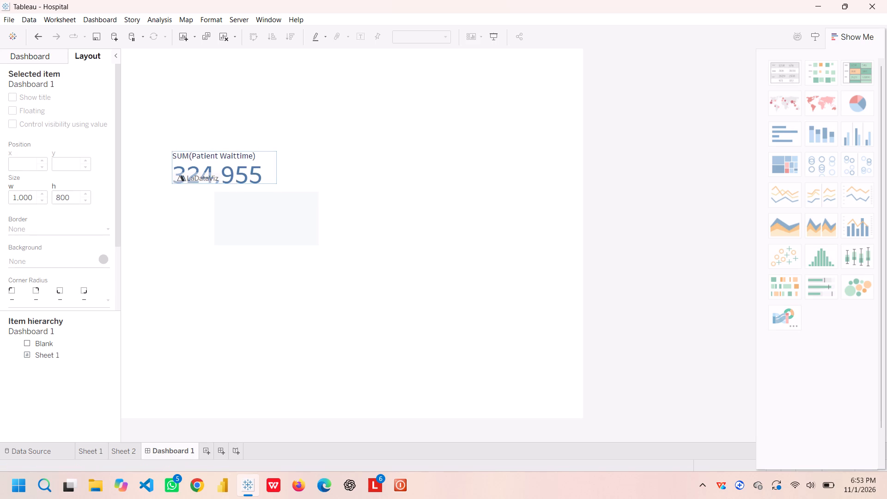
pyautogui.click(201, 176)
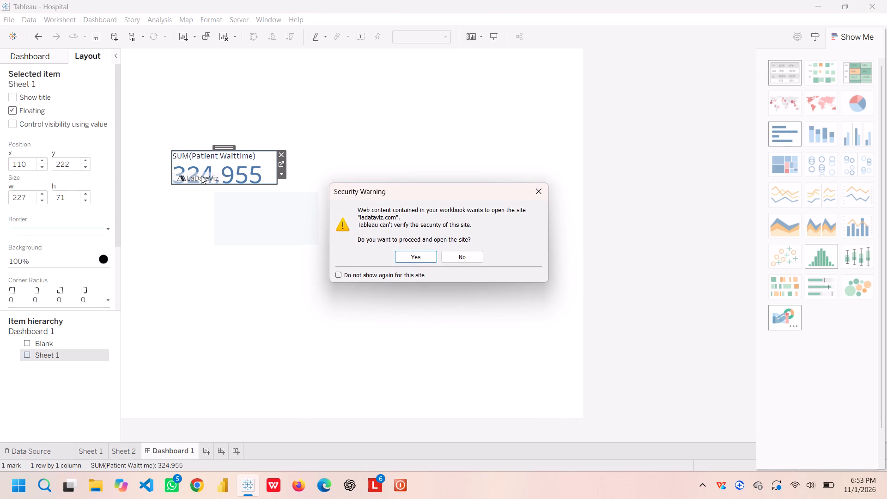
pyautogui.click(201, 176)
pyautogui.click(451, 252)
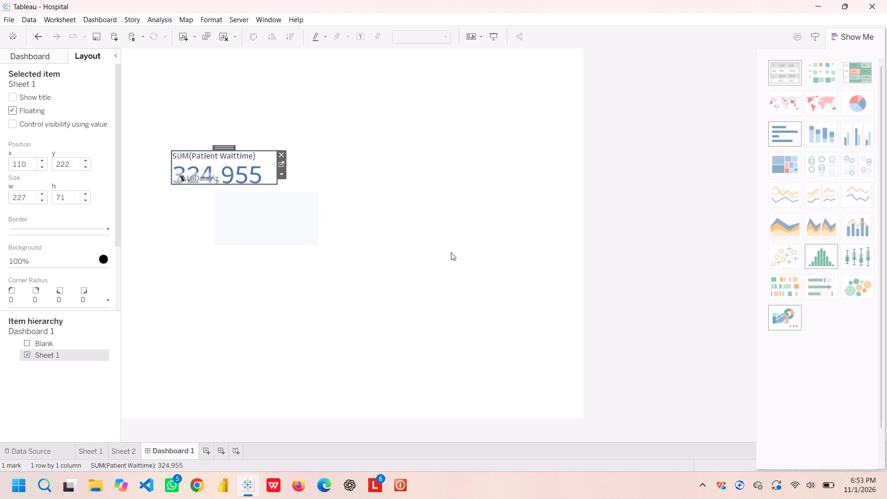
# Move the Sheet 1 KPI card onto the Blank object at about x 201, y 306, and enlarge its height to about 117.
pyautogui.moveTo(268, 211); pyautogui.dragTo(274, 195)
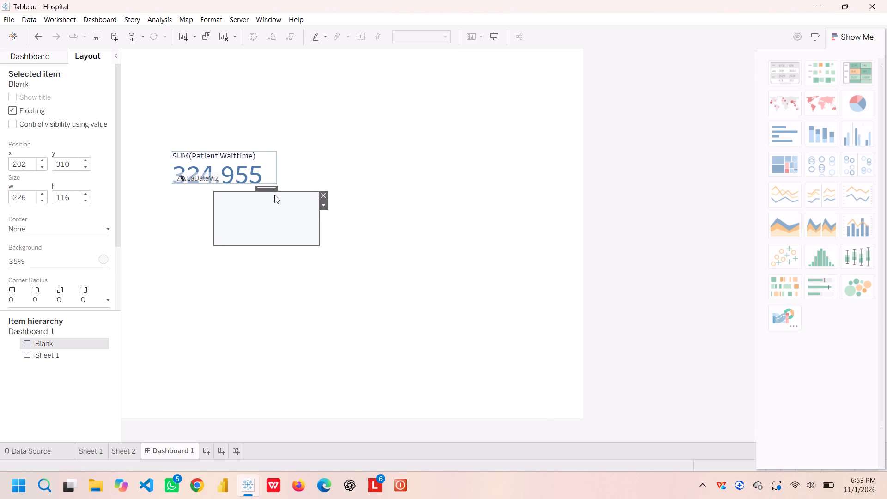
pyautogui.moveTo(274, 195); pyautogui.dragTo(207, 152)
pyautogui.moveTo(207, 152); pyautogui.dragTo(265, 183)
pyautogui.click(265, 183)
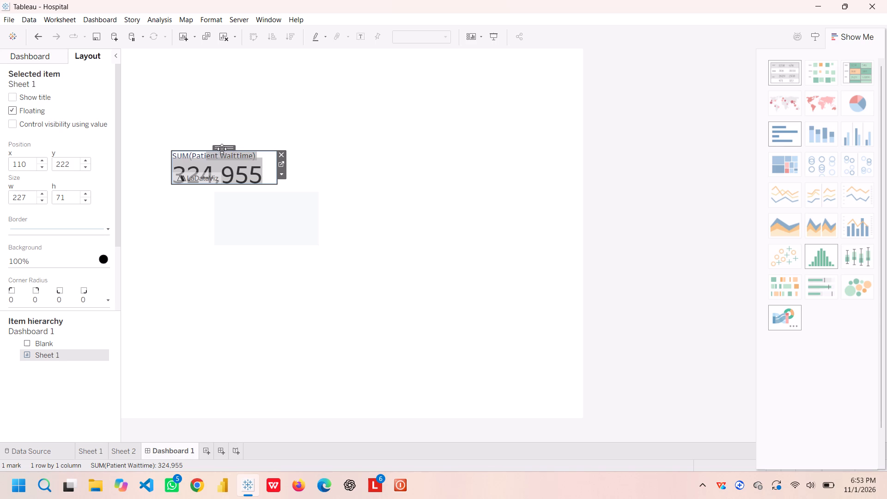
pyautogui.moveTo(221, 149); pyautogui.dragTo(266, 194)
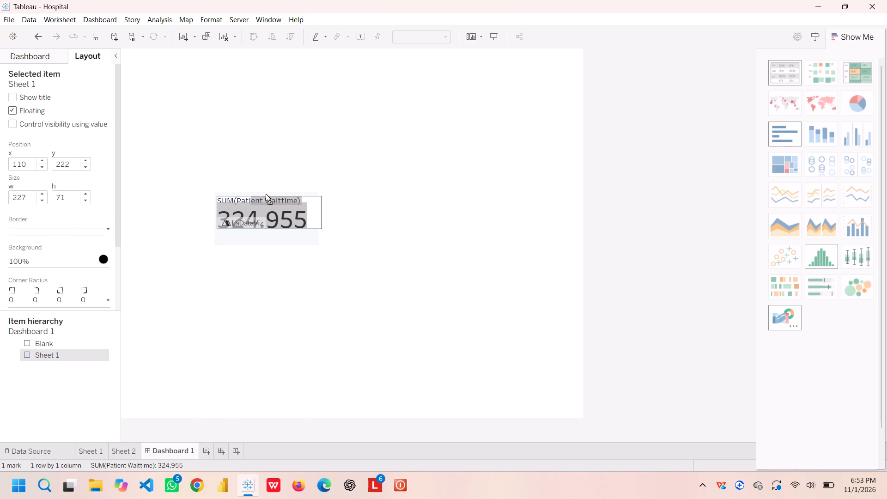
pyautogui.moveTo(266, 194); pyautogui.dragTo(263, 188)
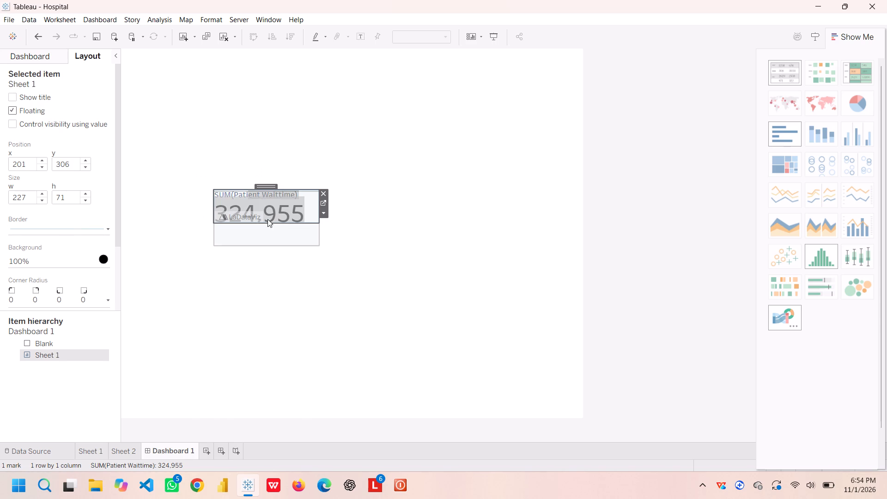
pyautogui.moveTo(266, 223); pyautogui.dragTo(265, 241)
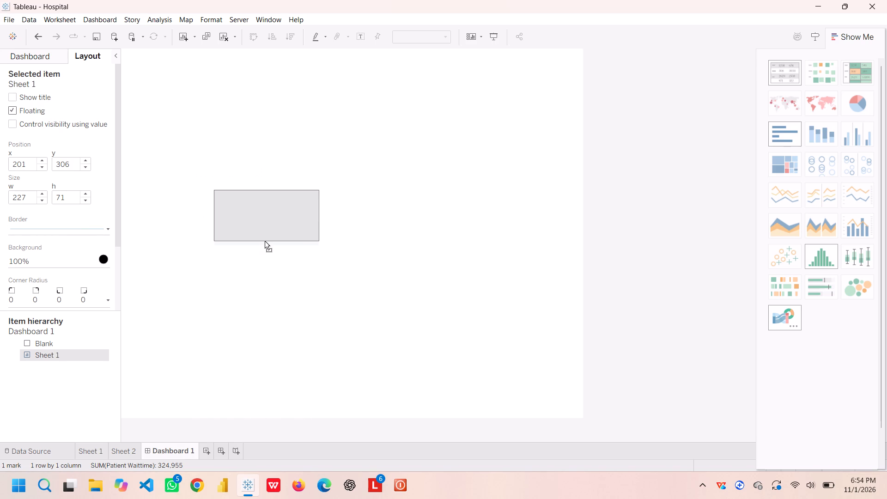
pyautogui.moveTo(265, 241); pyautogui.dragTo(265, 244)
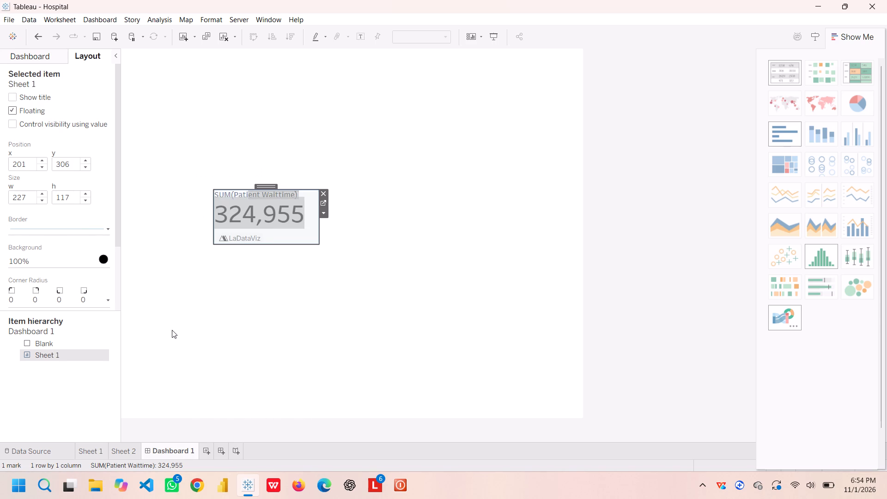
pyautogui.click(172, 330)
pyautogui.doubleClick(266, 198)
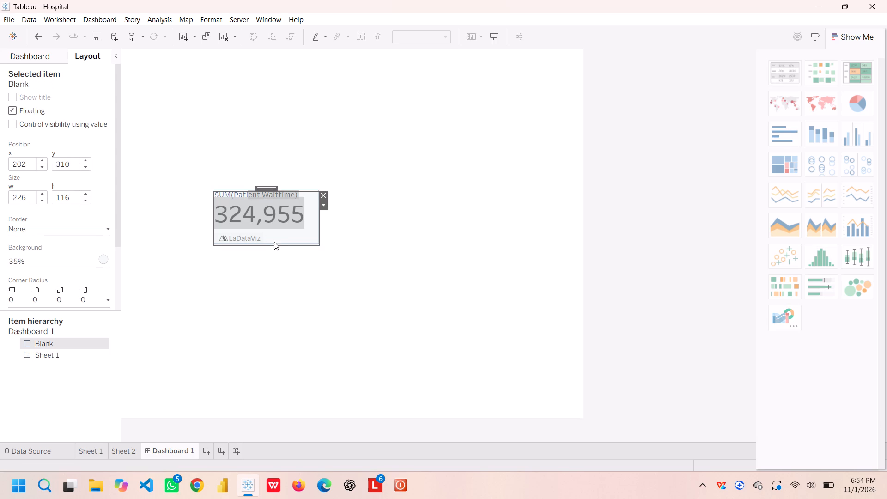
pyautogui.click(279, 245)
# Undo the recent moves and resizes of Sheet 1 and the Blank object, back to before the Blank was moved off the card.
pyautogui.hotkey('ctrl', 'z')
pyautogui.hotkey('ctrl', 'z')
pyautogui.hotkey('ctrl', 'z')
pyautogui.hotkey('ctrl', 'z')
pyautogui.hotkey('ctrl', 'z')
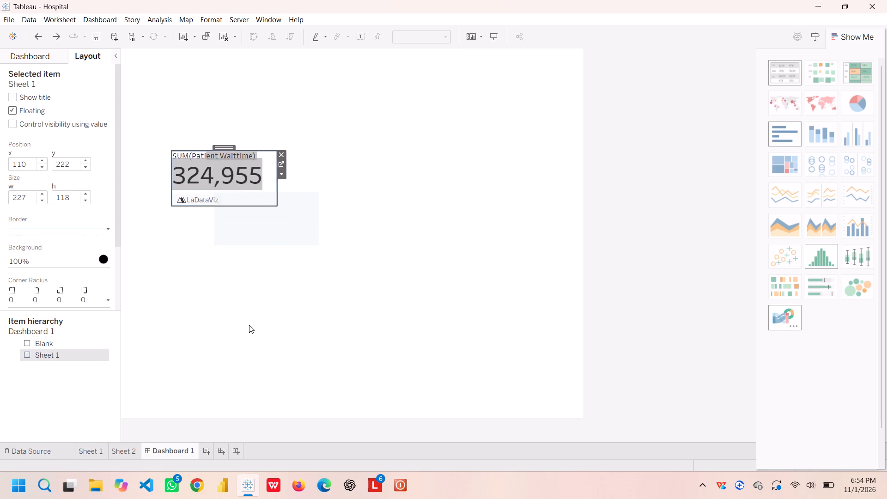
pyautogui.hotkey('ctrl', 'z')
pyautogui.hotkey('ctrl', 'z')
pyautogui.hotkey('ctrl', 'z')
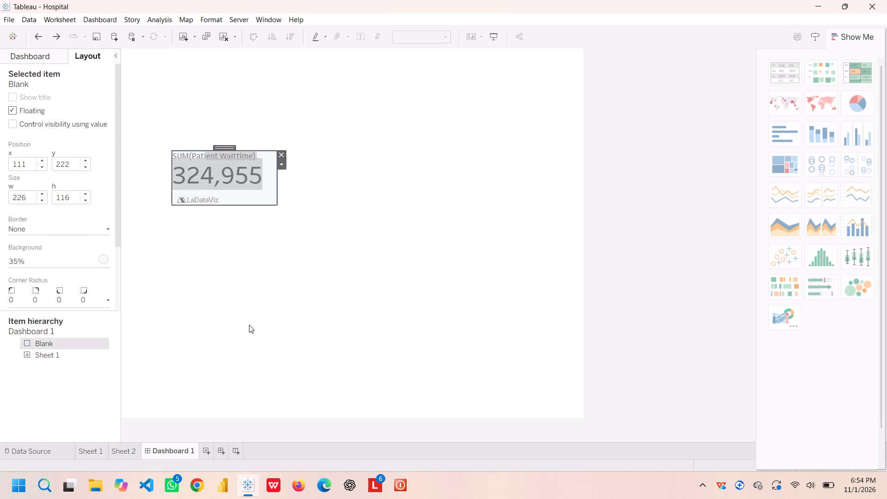
# Move the Blank object off the KPI card to about x 270, y 270, and place it back over the card at about x 113, y 223.
pyautogui.click(249, 325)
pyautogui.moveTo(218, 173); pyautogui.dragTo(255, 239)
pyautogui.moveTo(224, 149); pyautogui.dragTo(298, 171)
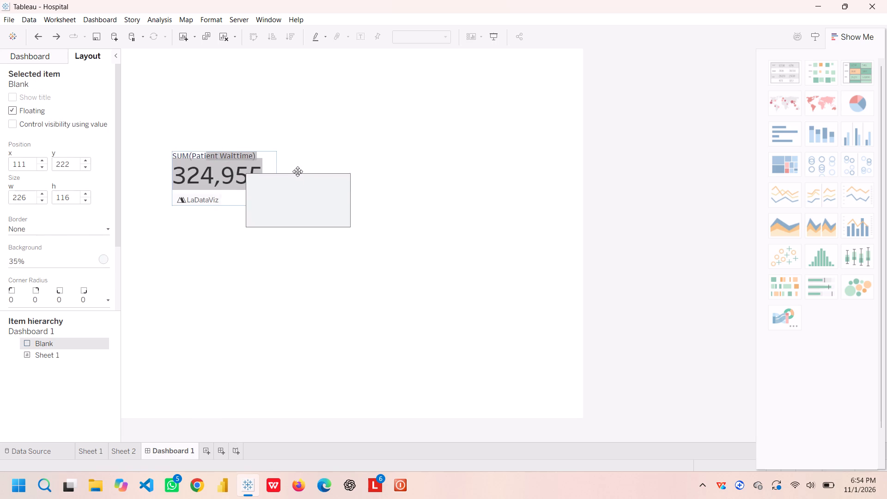
pyautogui.click(223, 164)
pyautogui.click(223, 164)
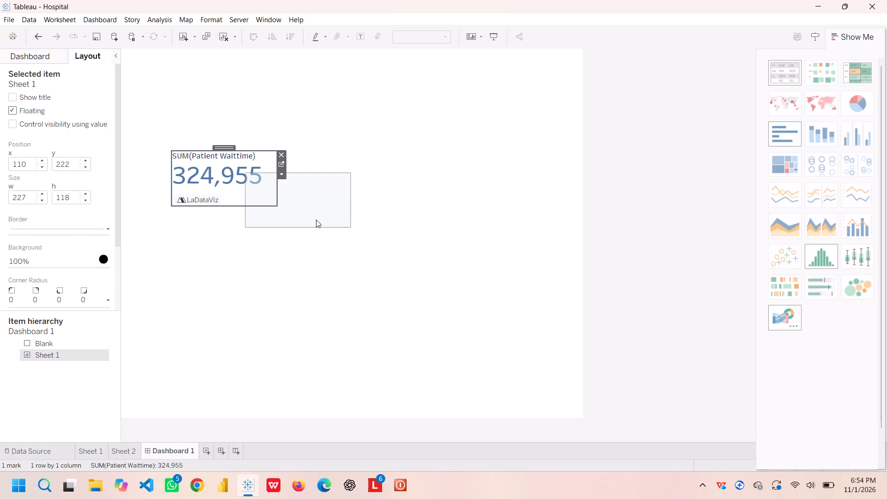
pyautogui.click(316, 219)
pyautogui.moveTo(300, 170); pyautogui.dragTo(227, 150)
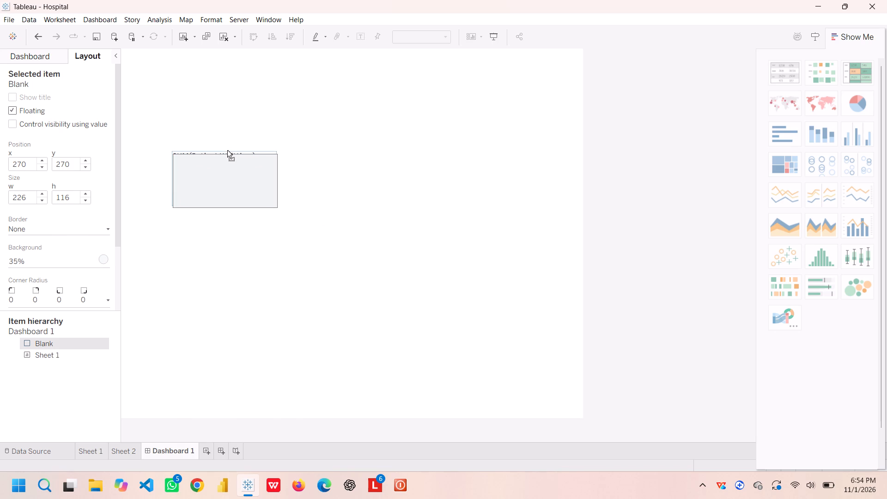
pyautogui.moveTo(227, 150); pyautogui.dragTo(228, 148)
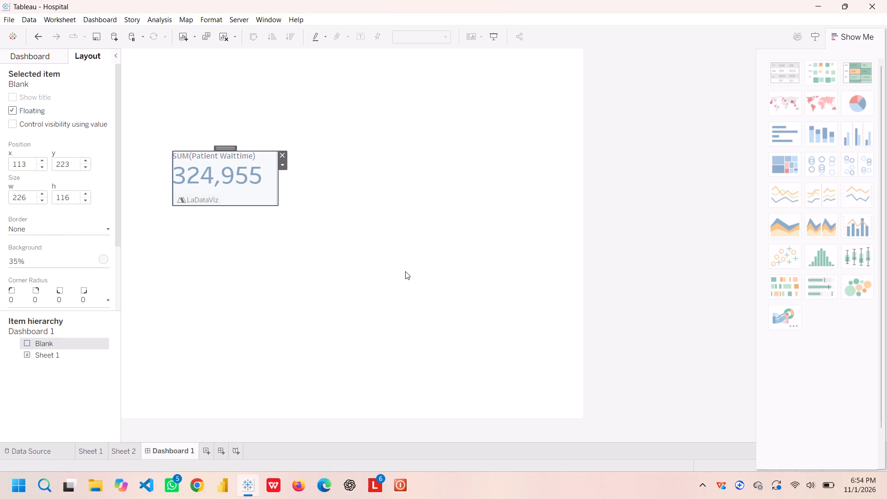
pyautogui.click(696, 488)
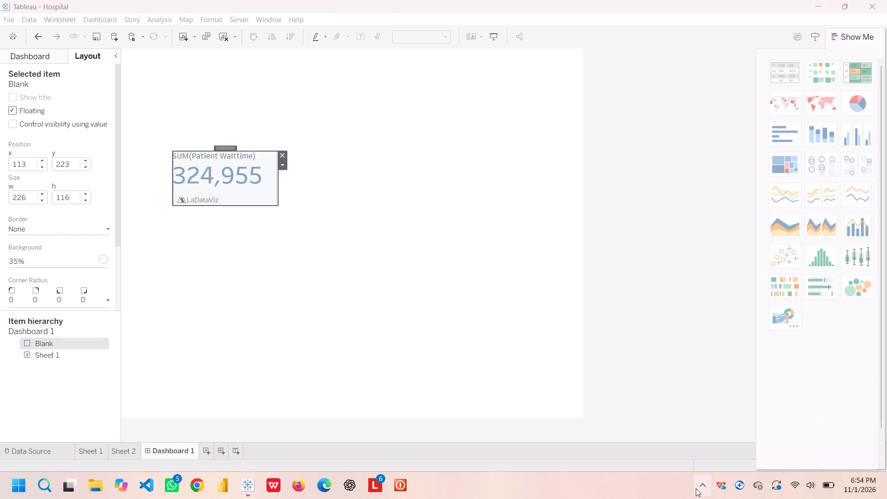
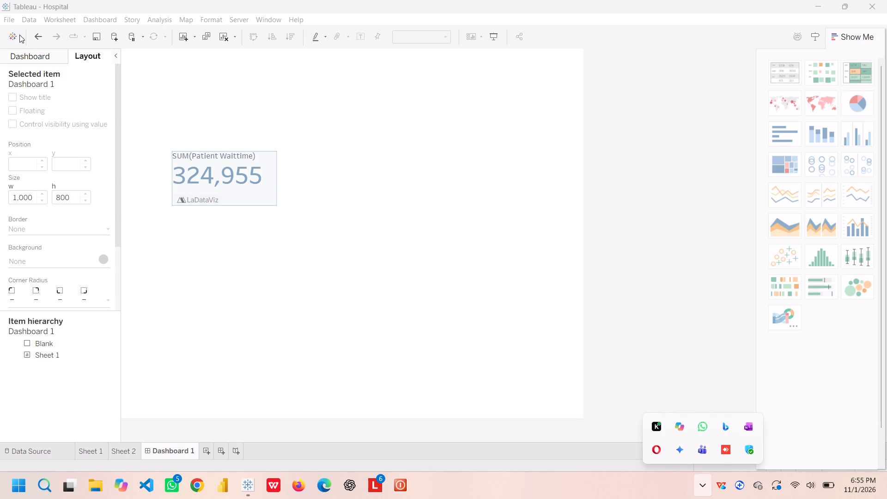
# Open the KPI Card's extension formatting on Sheet 1 and examine its KPI, label, sheet and axis options.
pyautogui.click(29, 59)
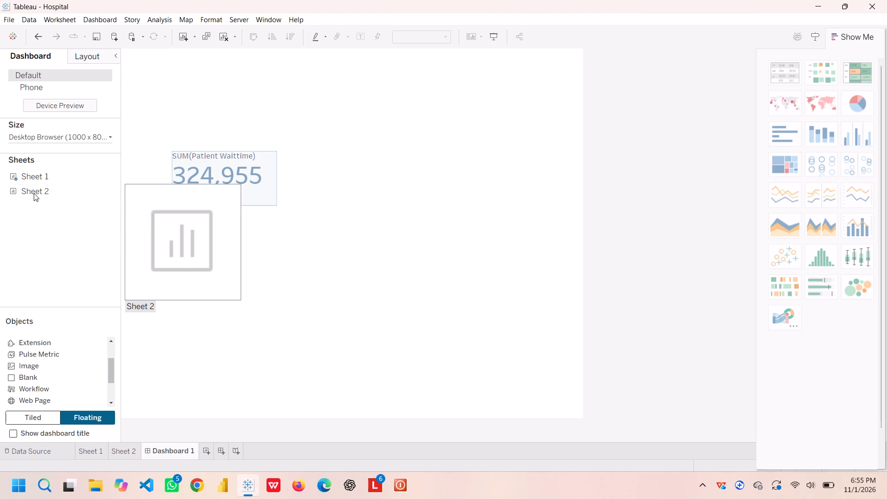
pyautogui.click(33, 179)
pyautogui.doubleClick(33, 179)
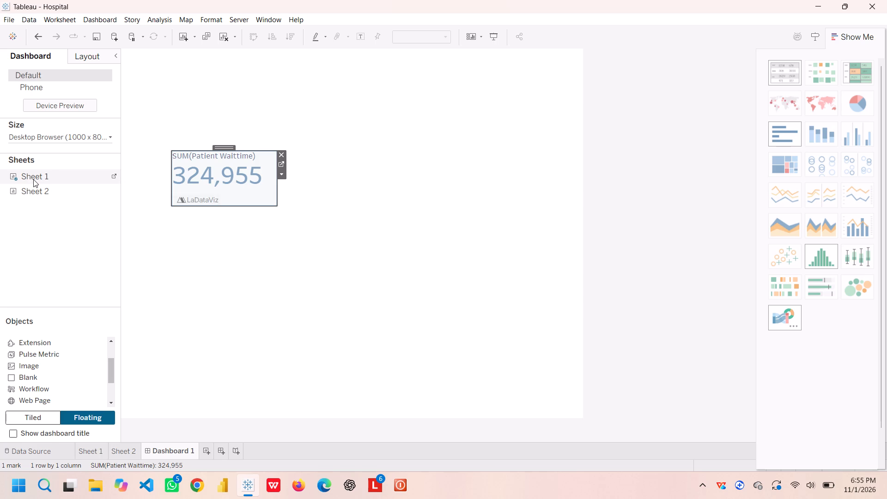
pyautogui.click(88, 450)
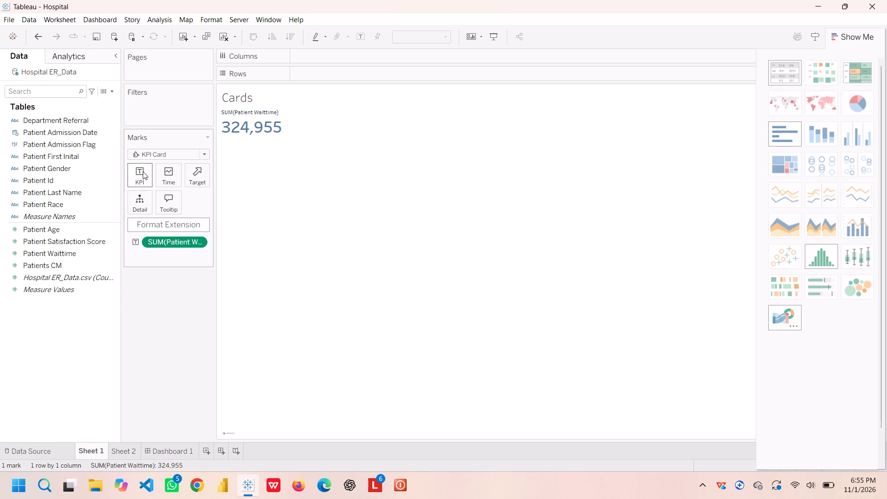
pyautogui.click(167, 228)
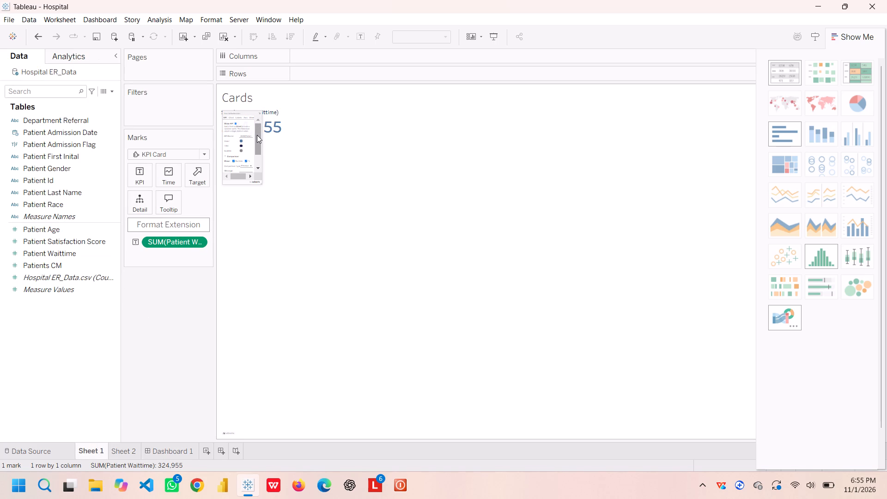
pyautogui.keyDown('ctrl'); pyautogui.scroll(13, 257, 135); pyautogui.keyUp('ctrl')
pyautogui.keyDown('ctrl'); pyautogui.scroll(-4, 257, 135); pyautogui.keyUp('ctrl')
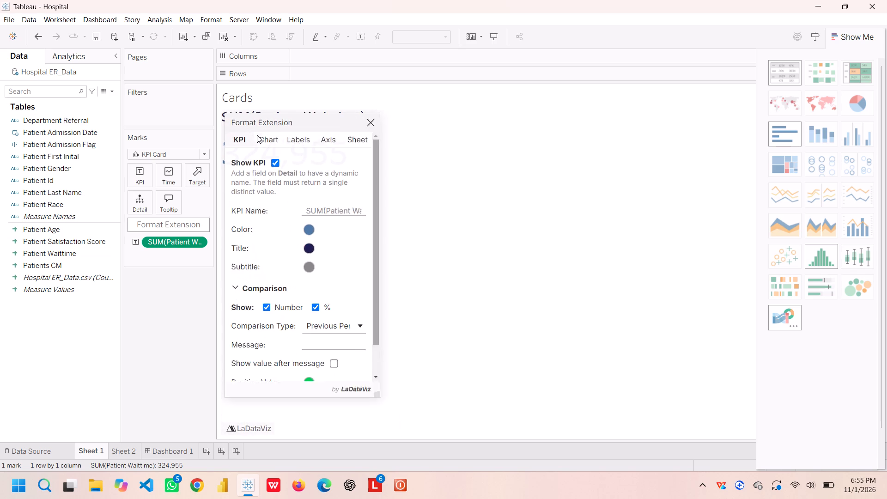
pyautogui.scroll(-1, 298, 196)
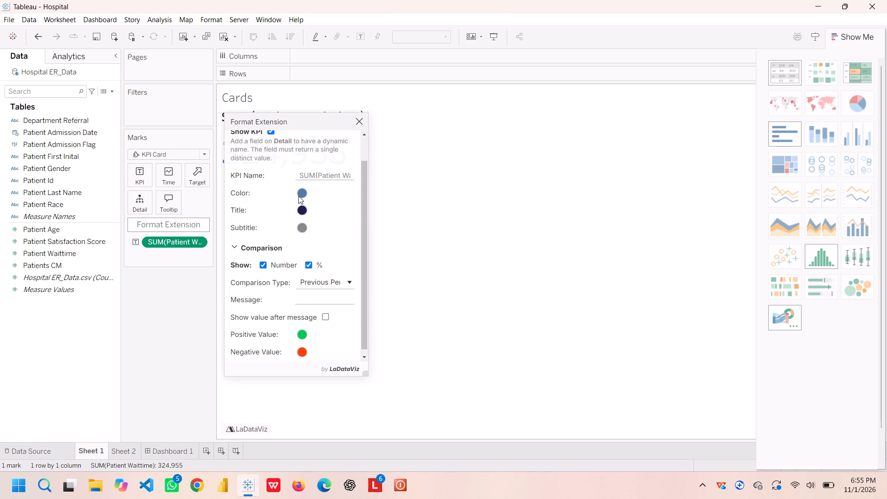
pyautogui.scroll(-2, 298, 196)
pyautogui.scroll(2, 322, 241)
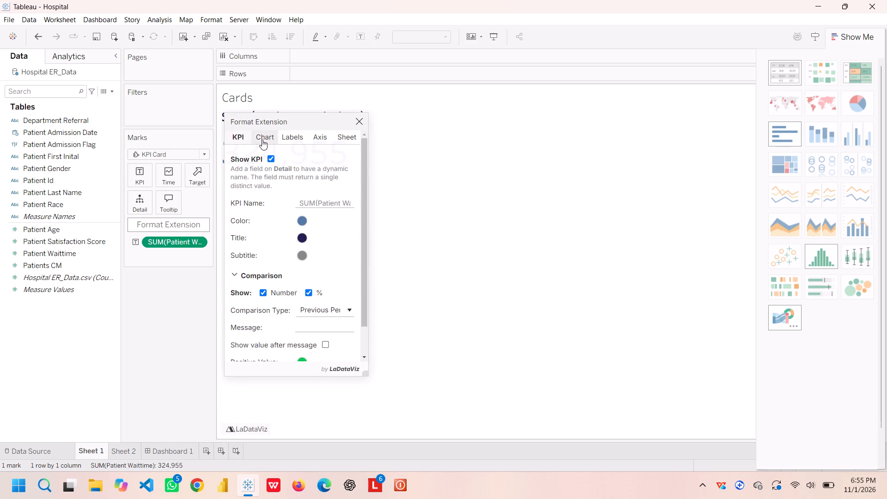
pyautogui.click(302, 136)
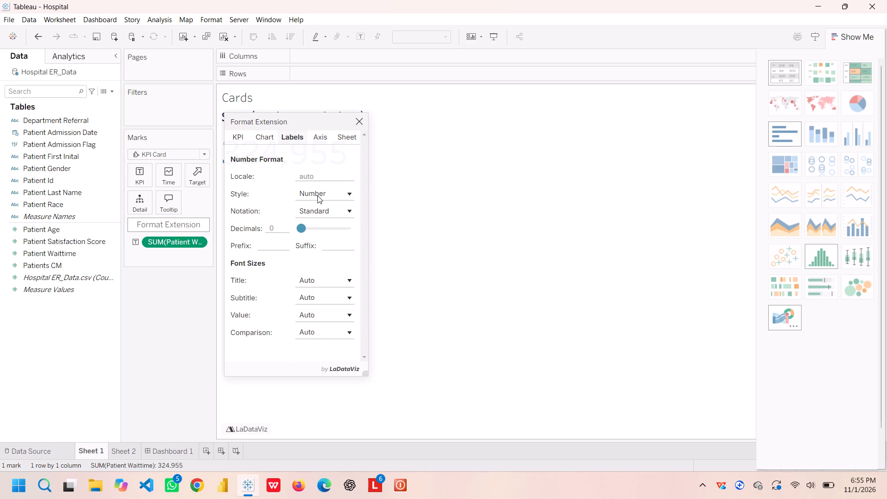
pyautogui.scroll(-2, 260, 289)
pyautogui.click(344, 137)
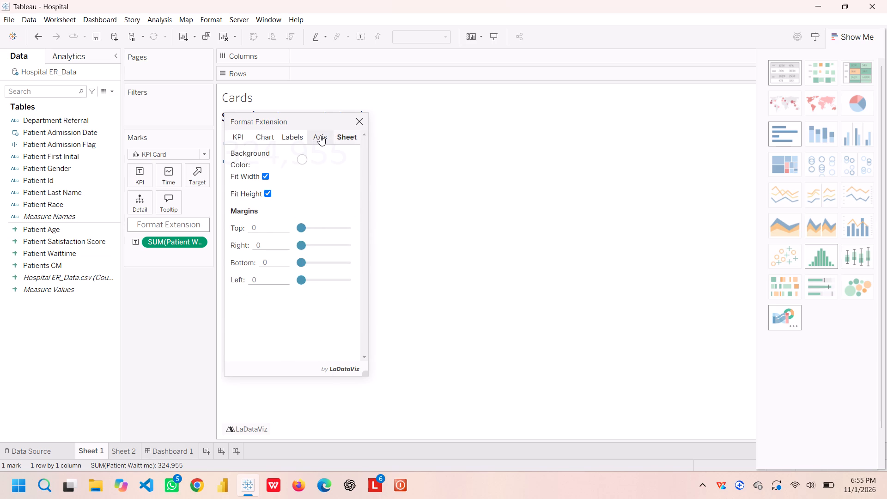
pyautogui.click(320, 135)
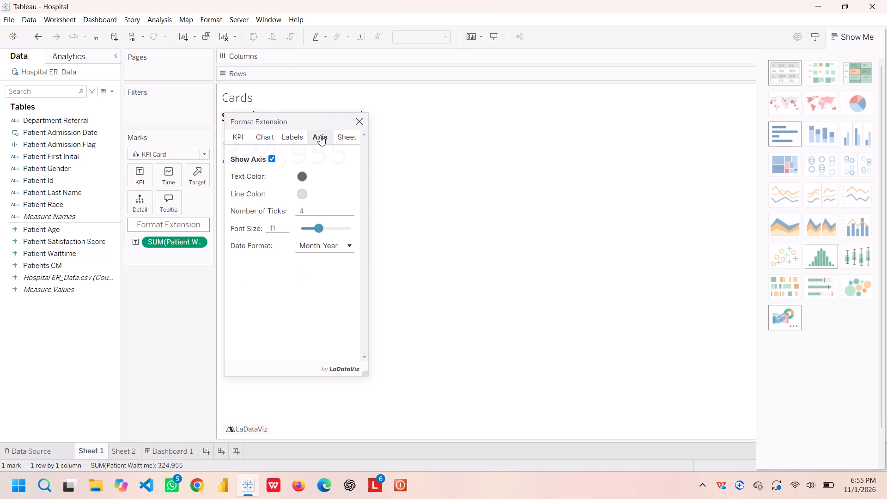
pyautogui.click(281, 141)
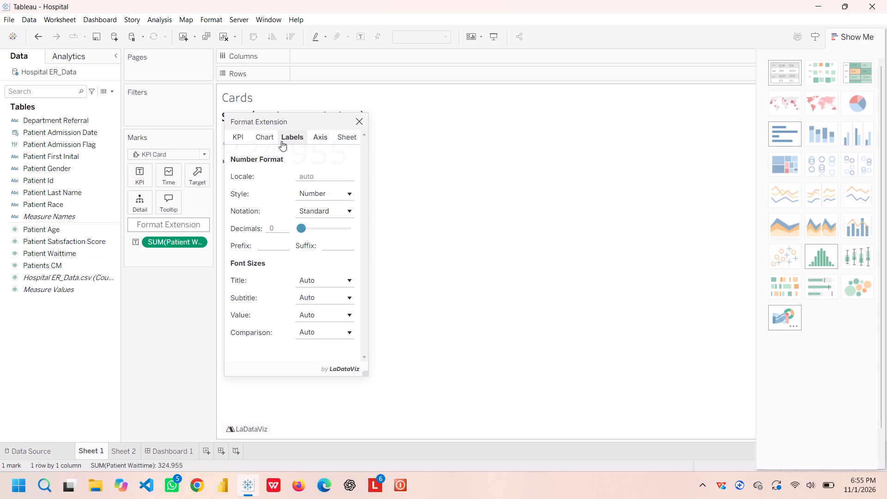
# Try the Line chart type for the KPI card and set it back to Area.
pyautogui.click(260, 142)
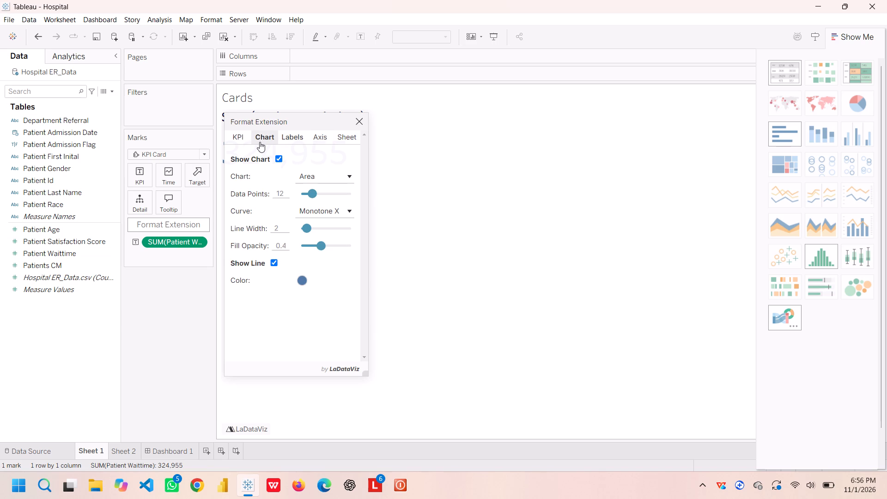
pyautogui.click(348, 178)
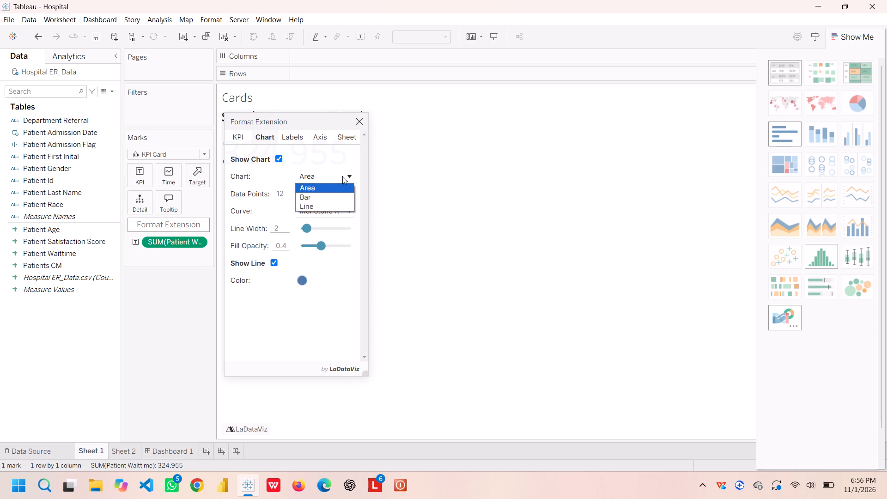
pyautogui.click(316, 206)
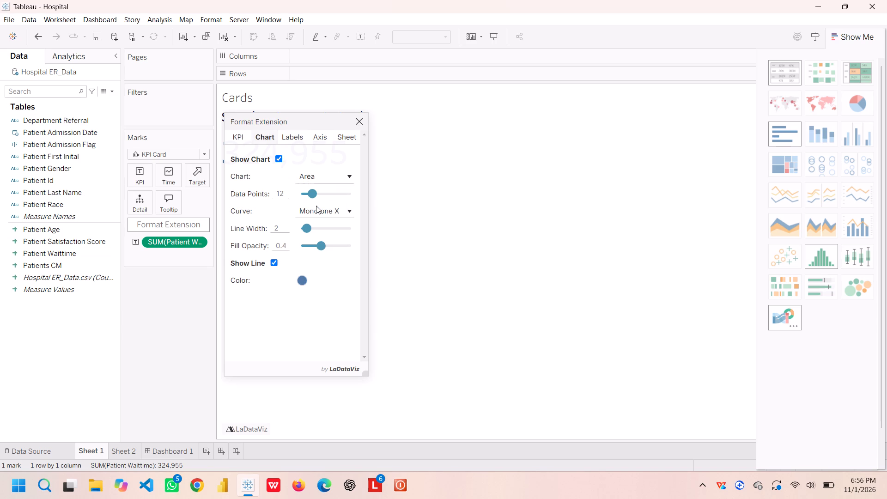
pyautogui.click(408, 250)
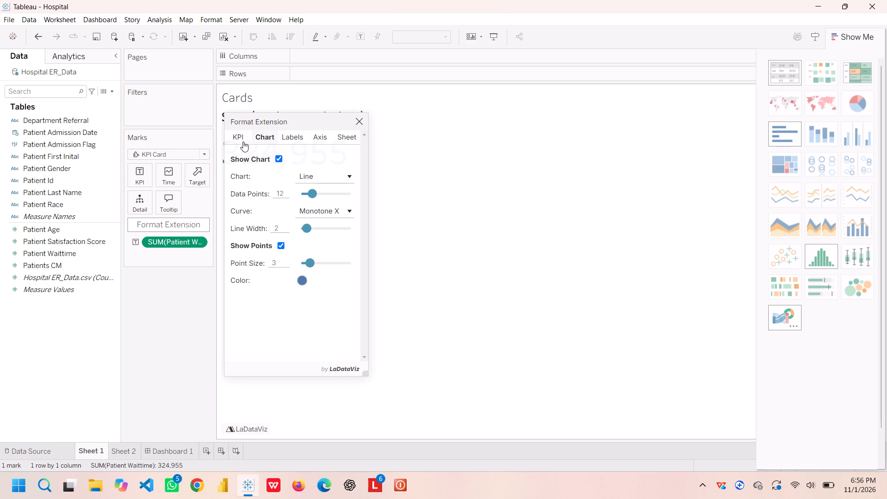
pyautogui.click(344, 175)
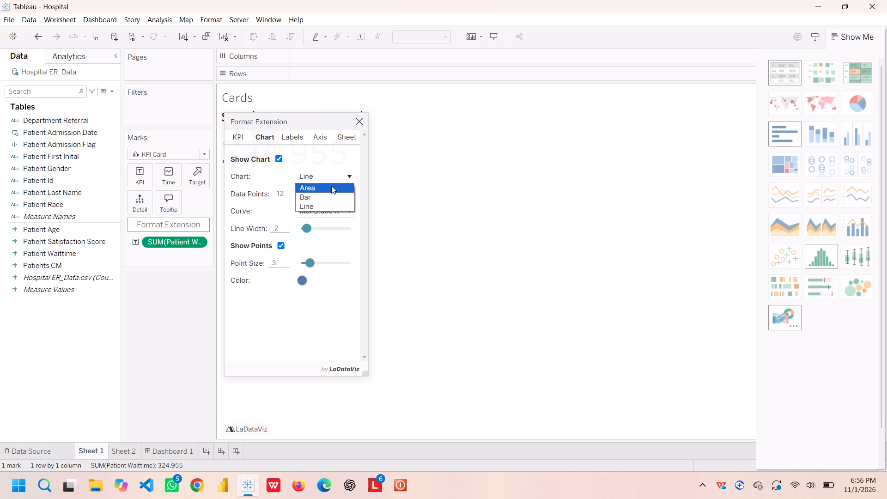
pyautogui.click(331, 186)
# Enable showing the value after the message in the KPI card's comparison settings.
pyautogui.click(239, 141)
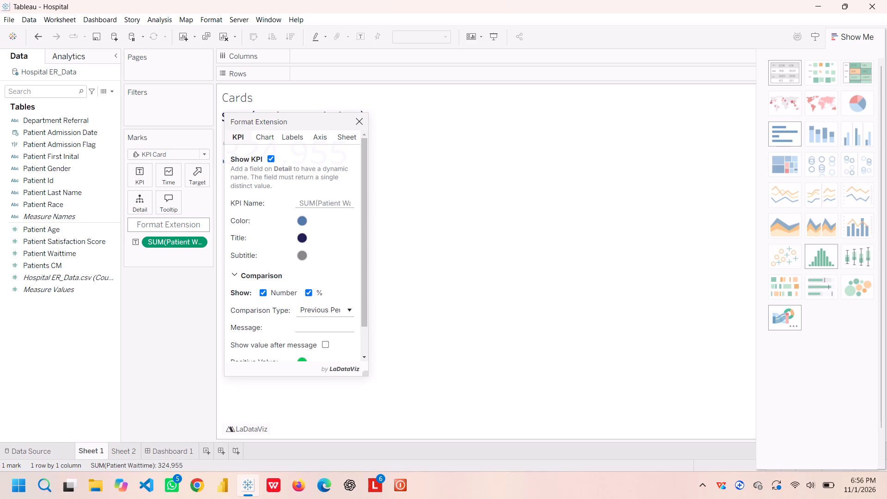
pyautogui.scroll(-1, 290, 254)
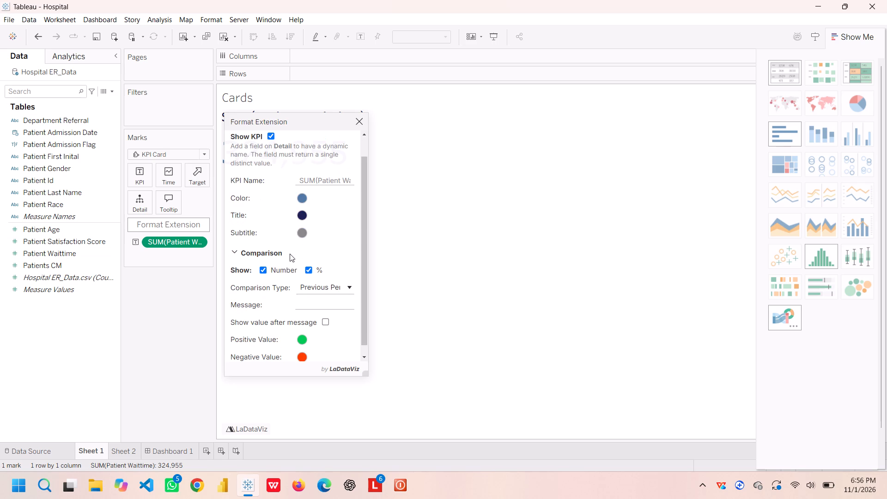
pyautogui.scroll(-1, 290, 254)
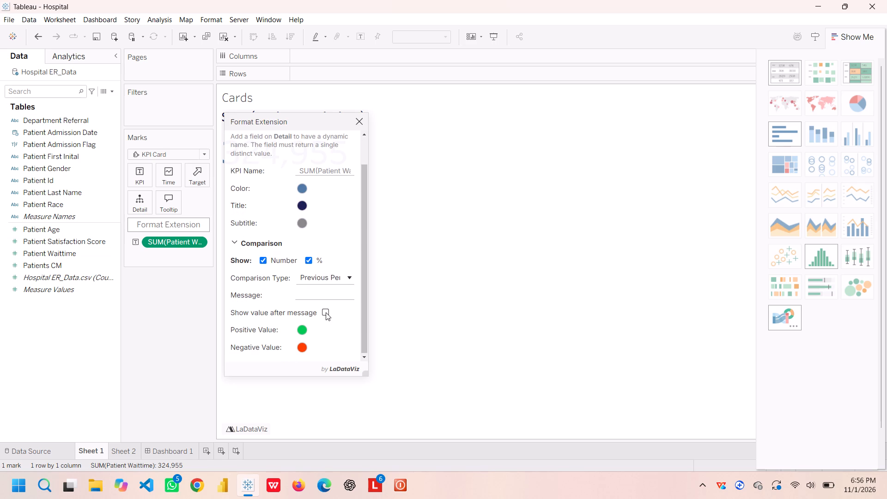
pyautogui.click(326, 312)
# Examine the KPI card's positive value colour and message settings, and review its label, axis and sheet formatting options.
pyautogui.click(300, 326)
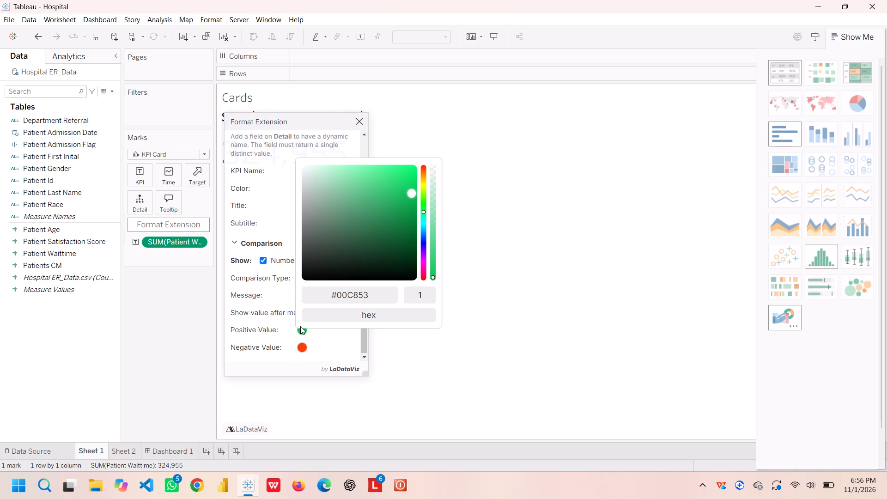
pyautogui.click(326, 357)
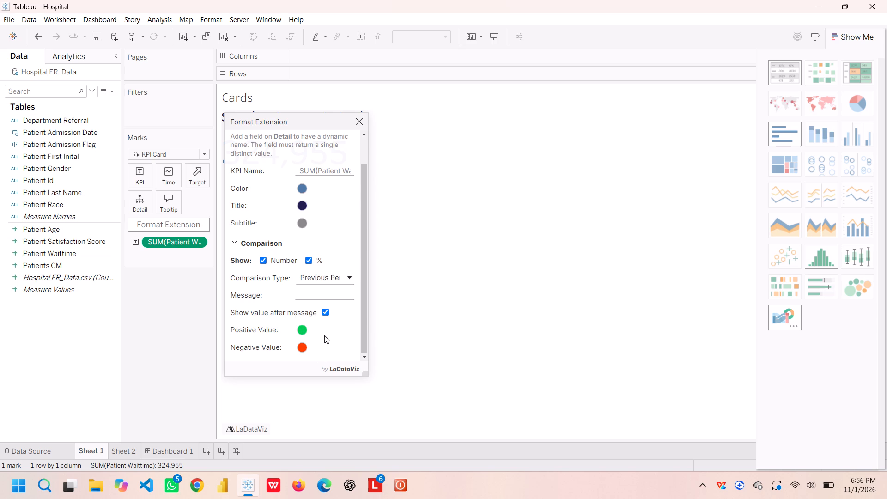
pyautogui.click(317, 296)
pyautogui.click(325, 345)
pyautogui.hscroll(-2, 325, 345)
pyautogui.moveTo(365, 146); pyautogui.dragTo(365, 124)
pyautogui.moveTo(365, 124); pyautogui.dragTo(312, 208)
pyautogui.keyDown('ctrl'); pyautogui.scroll(5, 312, 208); pyautogui.keyUp('ctrl')
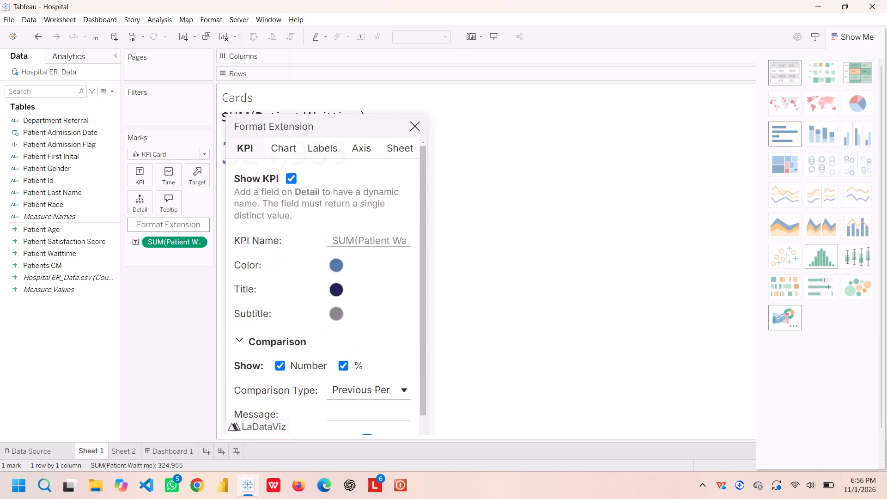
pyautogui.keyDown('ctrl'); pyautogui.scroll(-3, 312, 208); pyautogui.keyUp('ctrl')
pyautogui.scroll(-1, 312, 208)
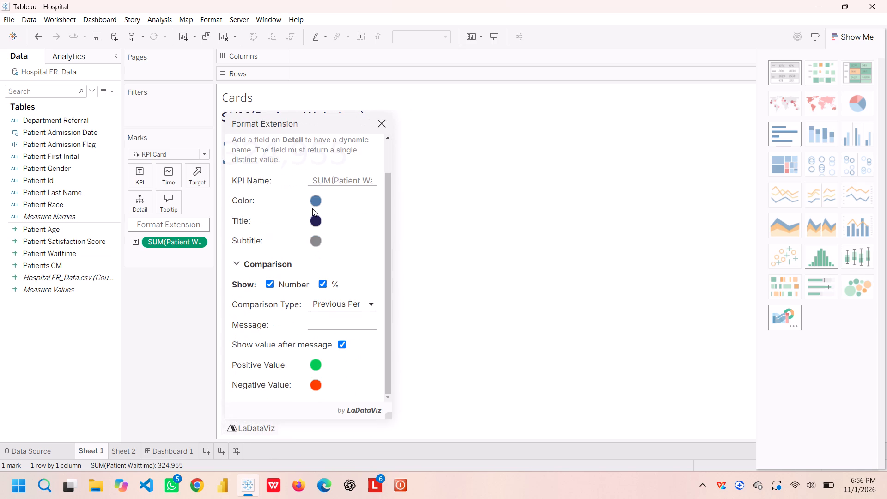
pyautogui.scroll(-1, 312, 208)
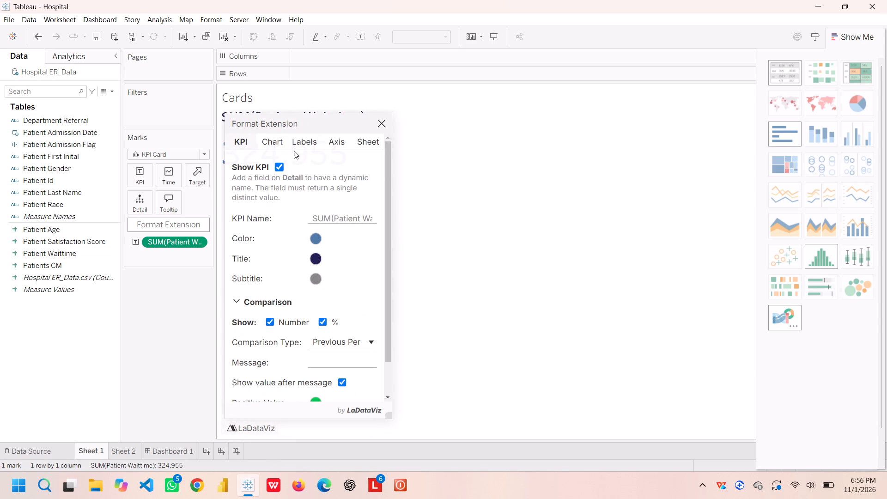
pyautogui.click(300, 149)
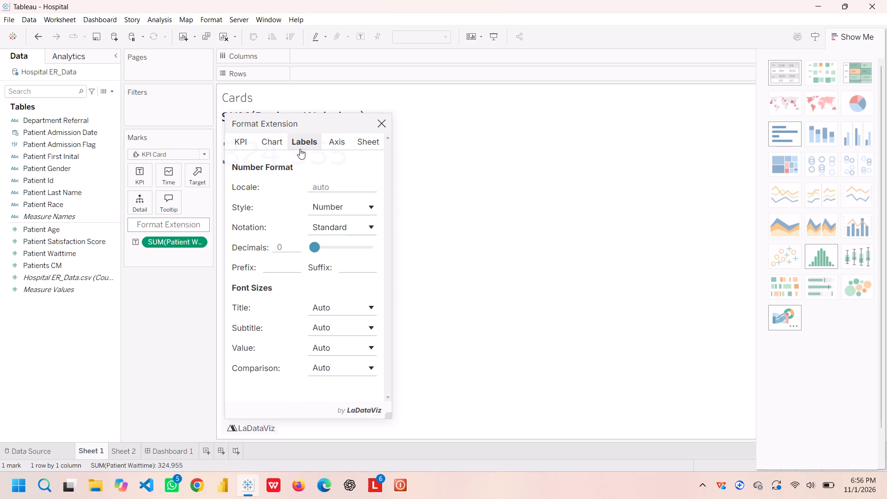
pyautogui.click(341, 188)
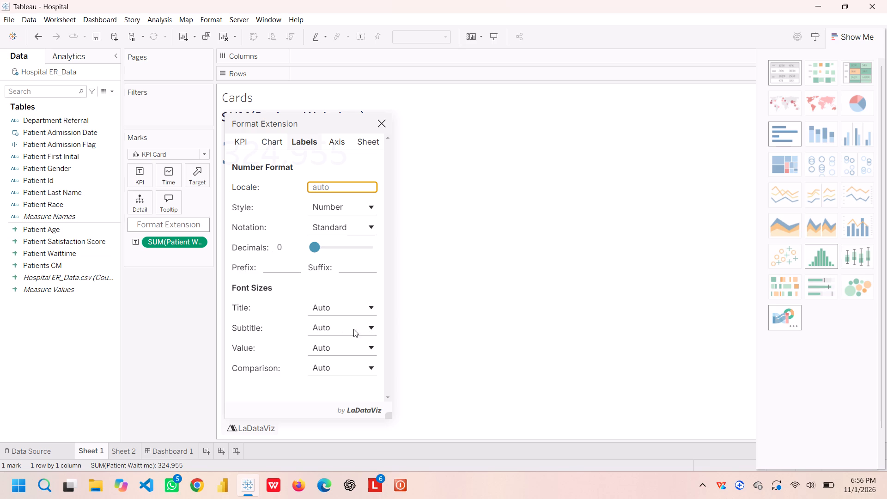
pyautogui.click(334, 142)
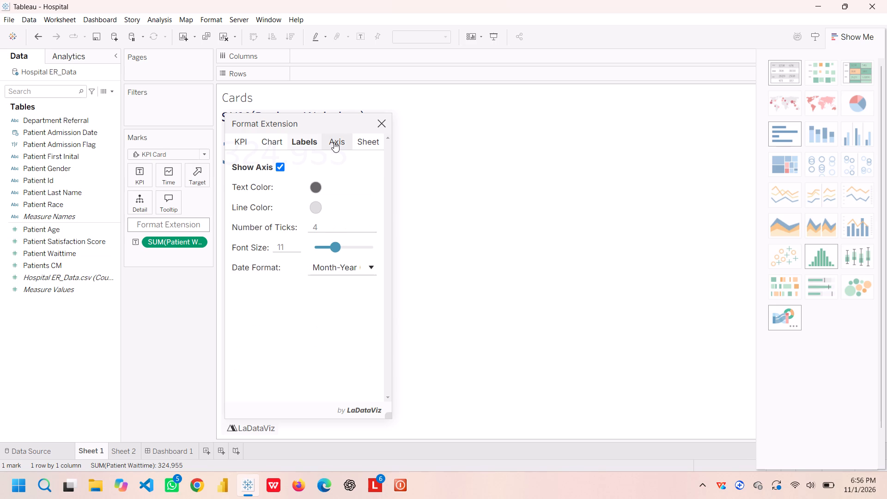
pyautogui.click(360, 139)
pyautogui.hscroll(-1, 360, 139)
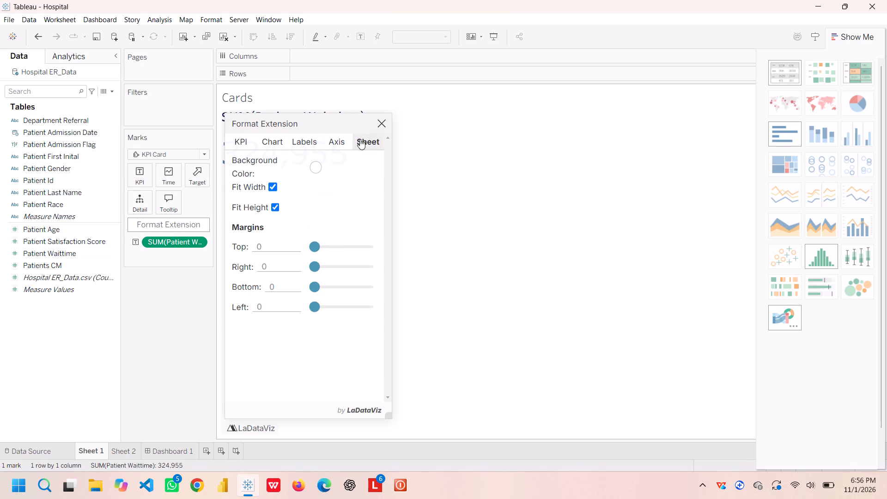
pyautogui.hscroll(-1, 360, 139)
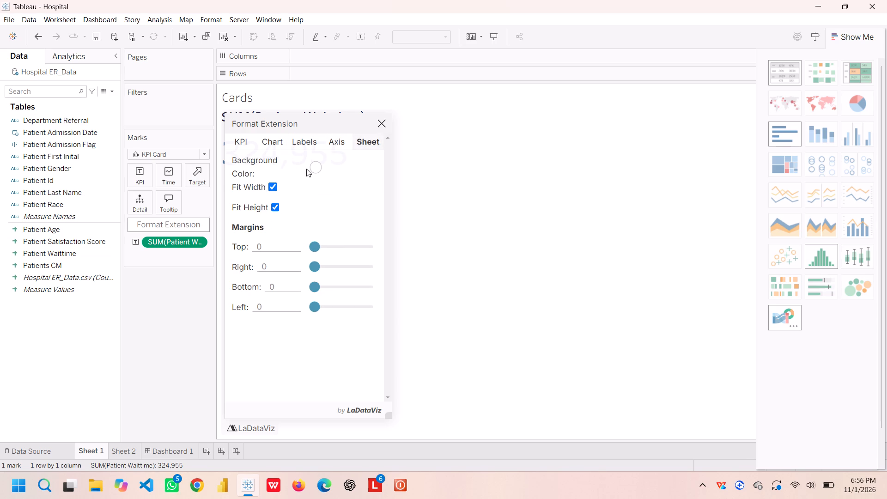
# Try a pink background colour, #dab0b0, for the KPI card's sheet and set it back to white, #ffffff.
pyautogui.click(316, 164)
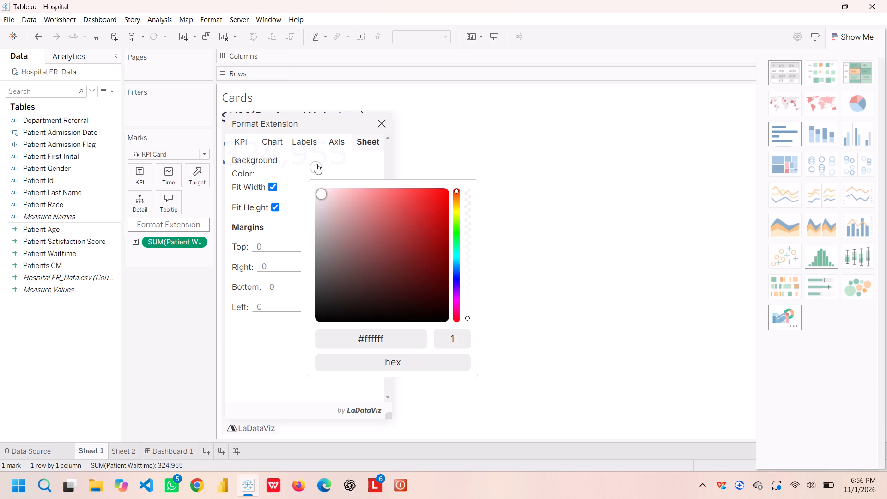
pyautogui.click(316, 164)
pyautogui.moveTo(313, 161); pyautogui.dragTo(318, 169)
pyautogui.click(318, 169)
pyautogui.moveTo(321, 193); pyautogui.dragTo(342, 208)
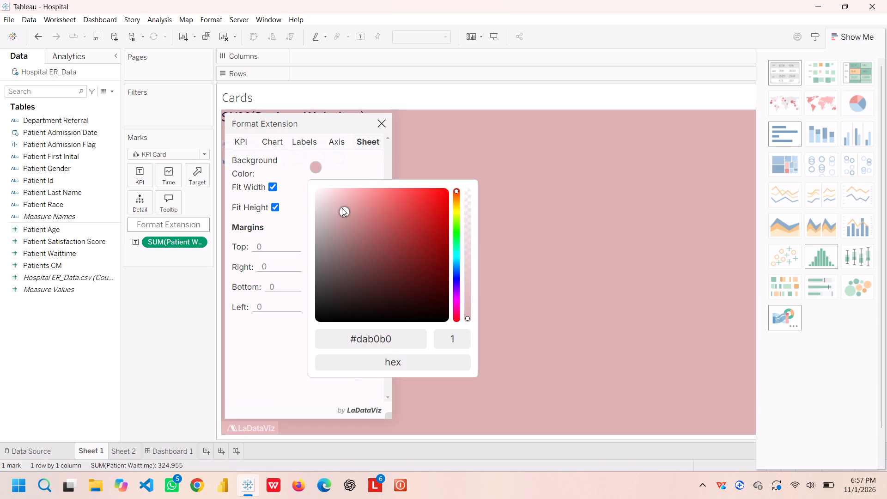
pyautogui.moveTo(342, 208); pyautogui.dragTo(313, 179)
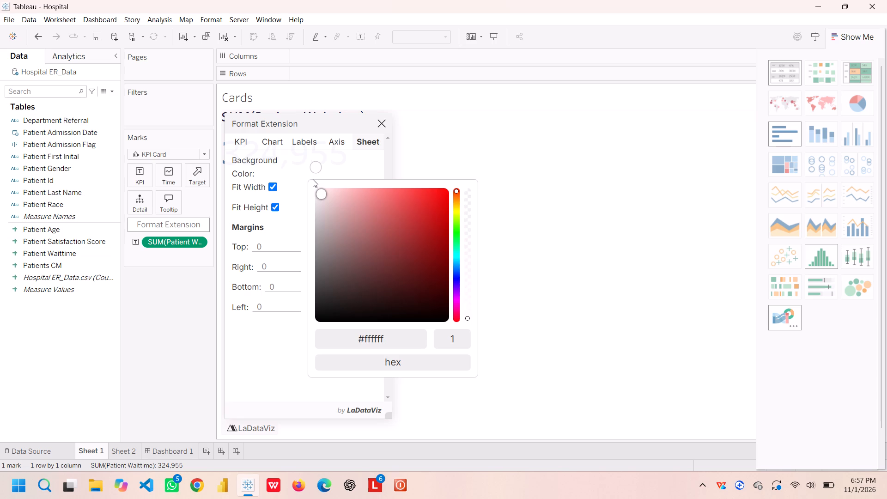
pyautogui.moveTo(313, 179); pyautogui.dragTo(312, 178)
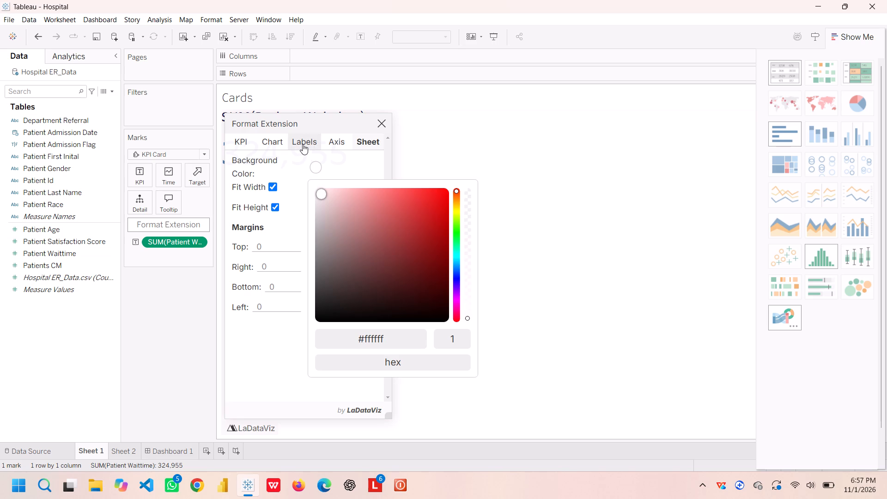
# Open the KPI card's label formatting to review its number format and font size options.
pyautogui.click(303, 144)
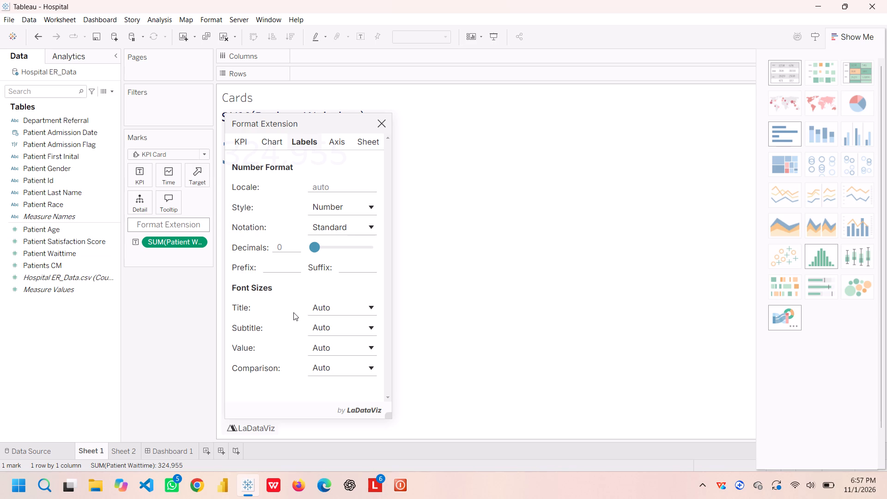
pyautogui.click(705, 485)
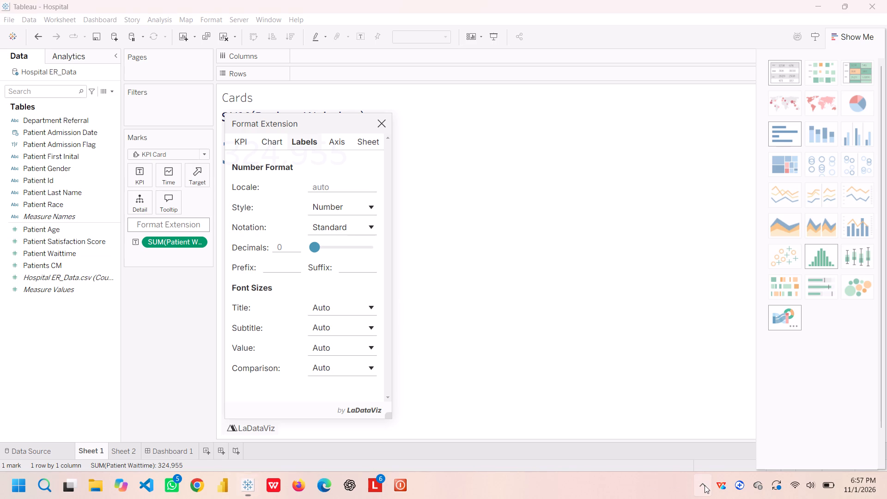
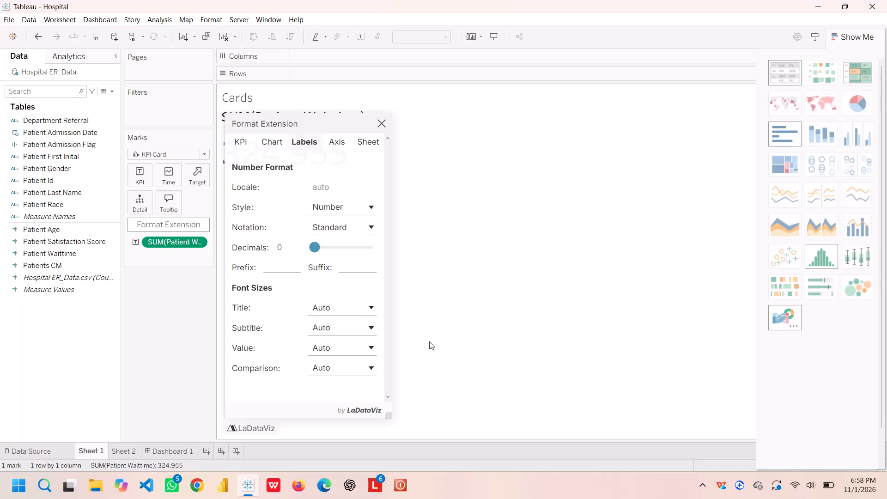
# Review the KPI card's sheet background colour, fit and margin options, and close the extension formatting.
pyautogui.click(377, 142)
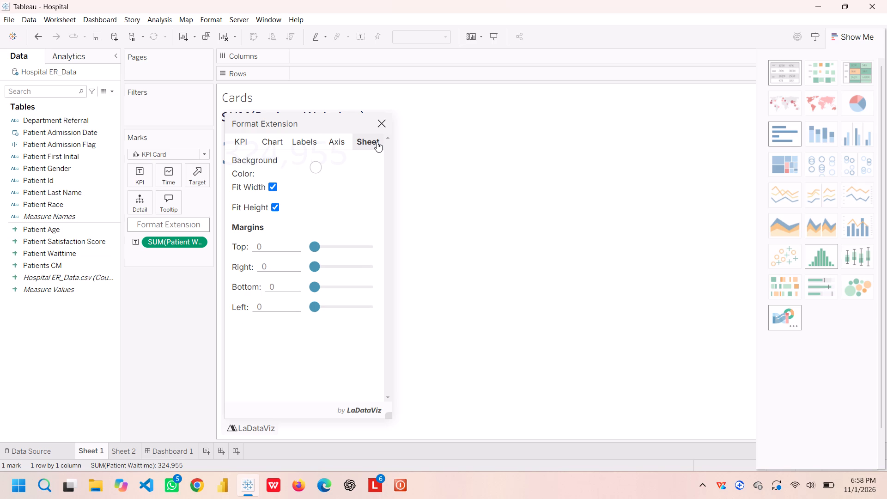
pyautogui.hscroll(-2, 377, 142)
pyautogui.click(265, 164)
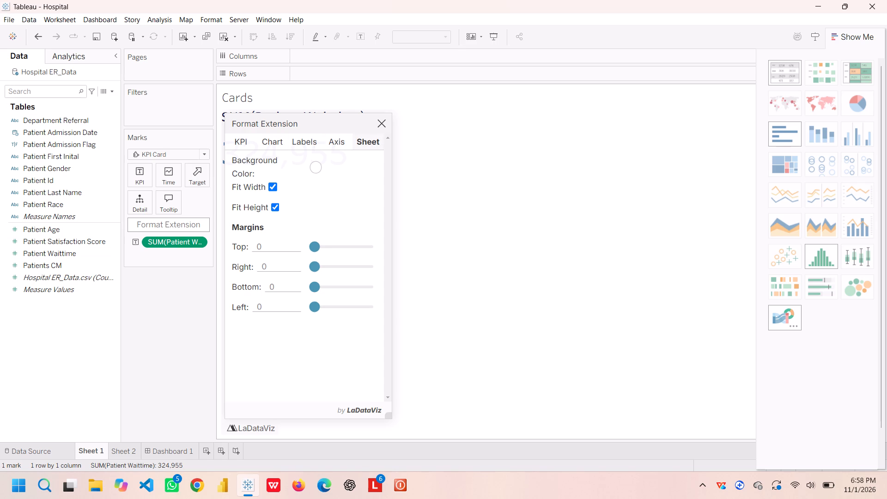
pyautogui.click(245, 172)
pyautogui.click(378, 117)
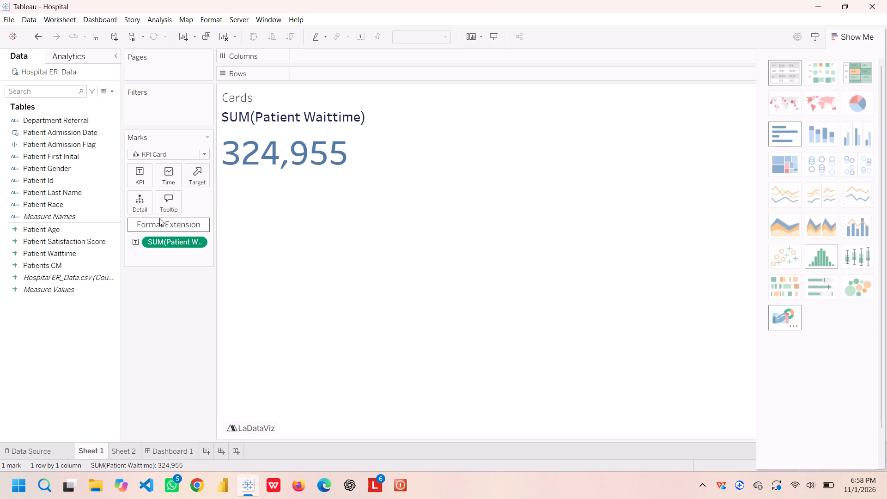
# Open the Add an Extension gallery for viz extensions on Sheet 1.
pyautogui.click(205, 153)
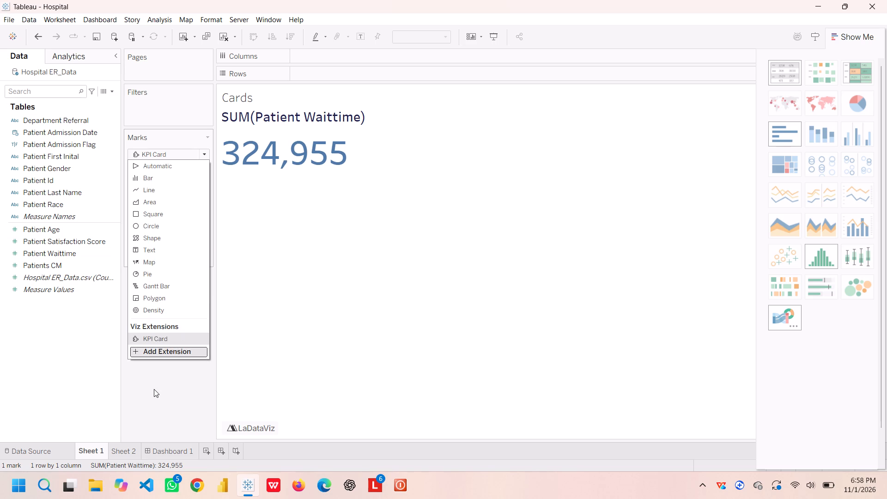
pyautogui.click(168, 349)
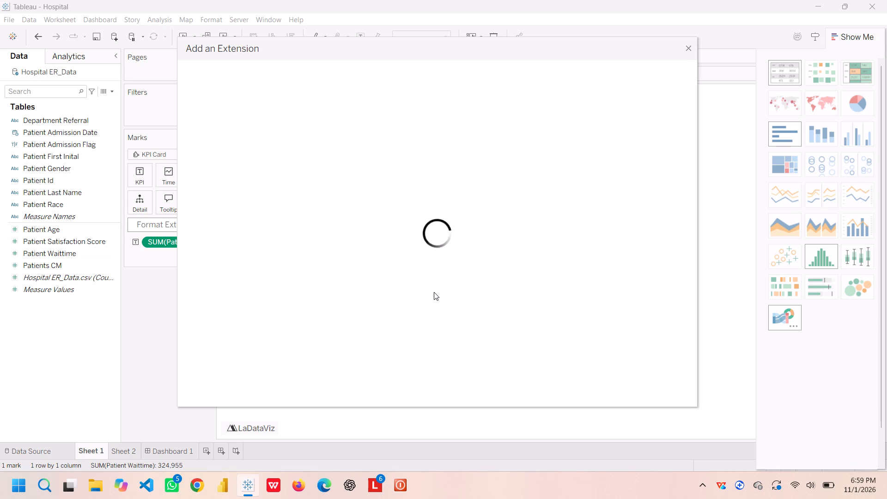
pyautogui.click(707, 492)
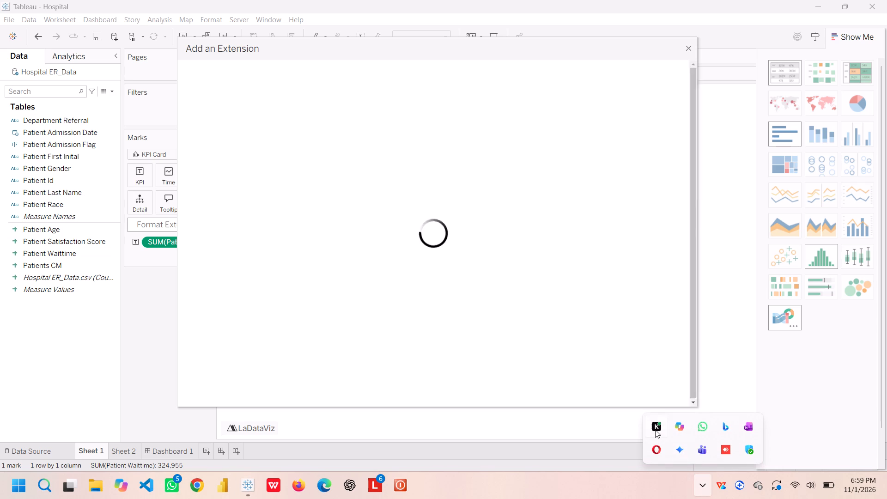
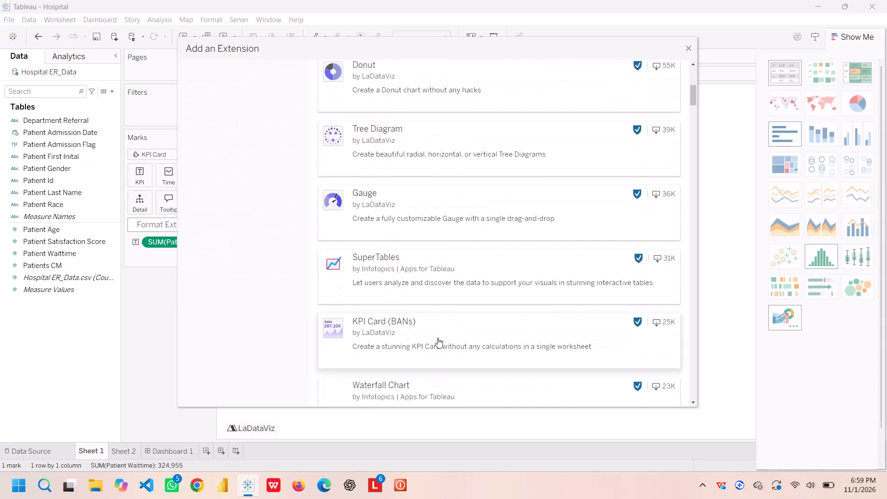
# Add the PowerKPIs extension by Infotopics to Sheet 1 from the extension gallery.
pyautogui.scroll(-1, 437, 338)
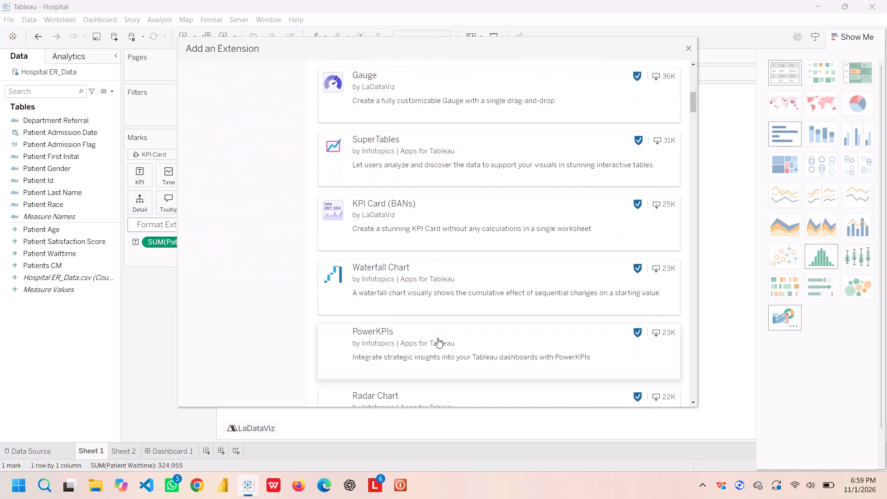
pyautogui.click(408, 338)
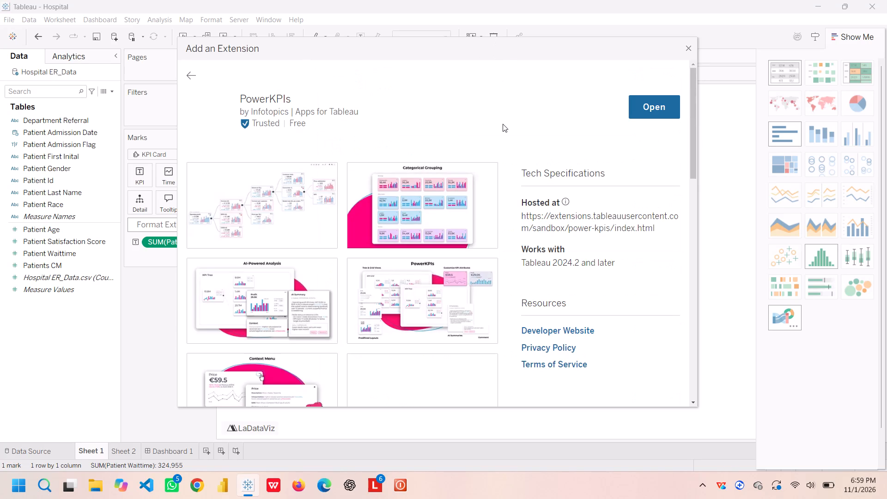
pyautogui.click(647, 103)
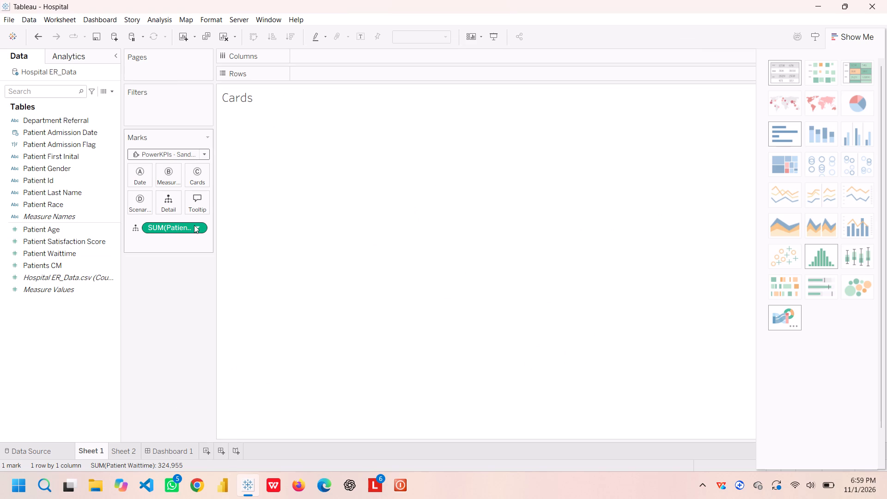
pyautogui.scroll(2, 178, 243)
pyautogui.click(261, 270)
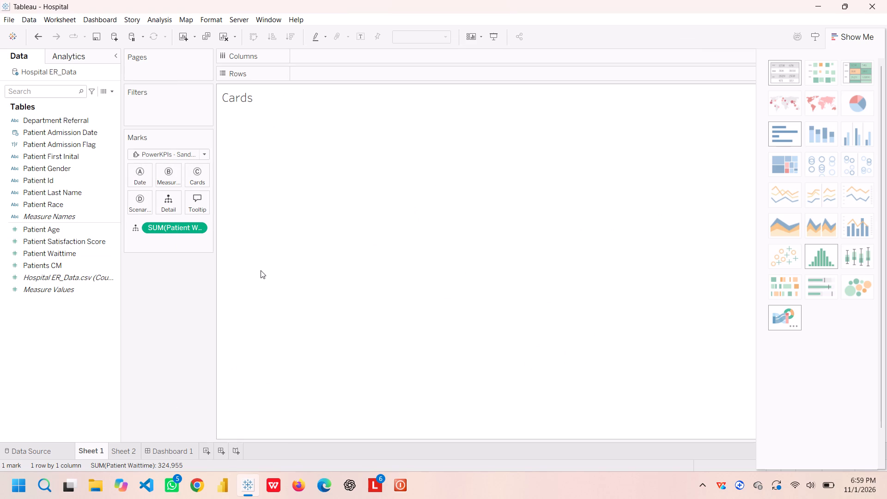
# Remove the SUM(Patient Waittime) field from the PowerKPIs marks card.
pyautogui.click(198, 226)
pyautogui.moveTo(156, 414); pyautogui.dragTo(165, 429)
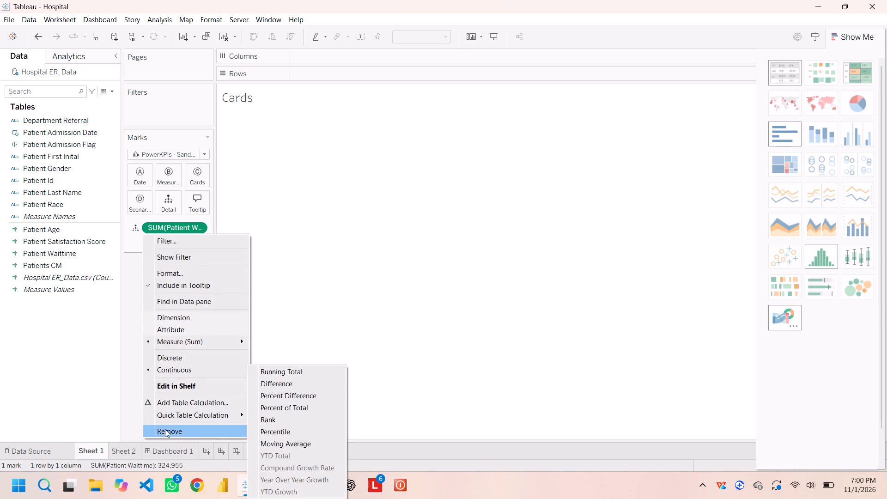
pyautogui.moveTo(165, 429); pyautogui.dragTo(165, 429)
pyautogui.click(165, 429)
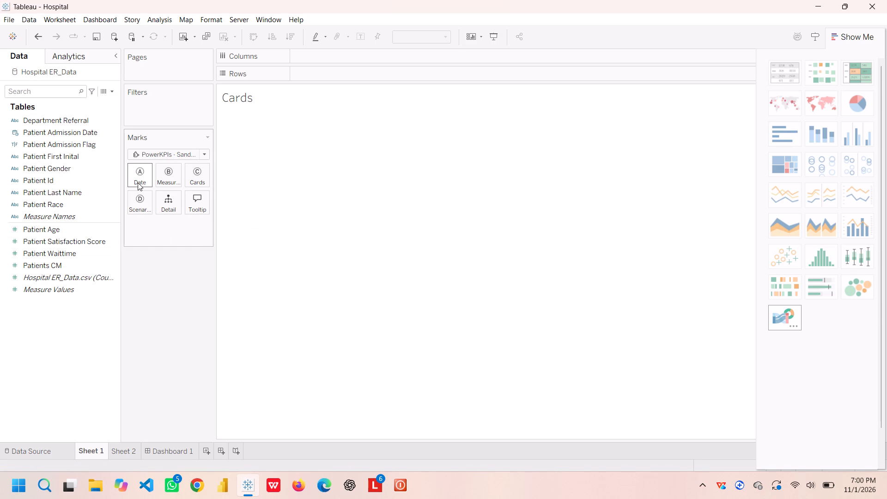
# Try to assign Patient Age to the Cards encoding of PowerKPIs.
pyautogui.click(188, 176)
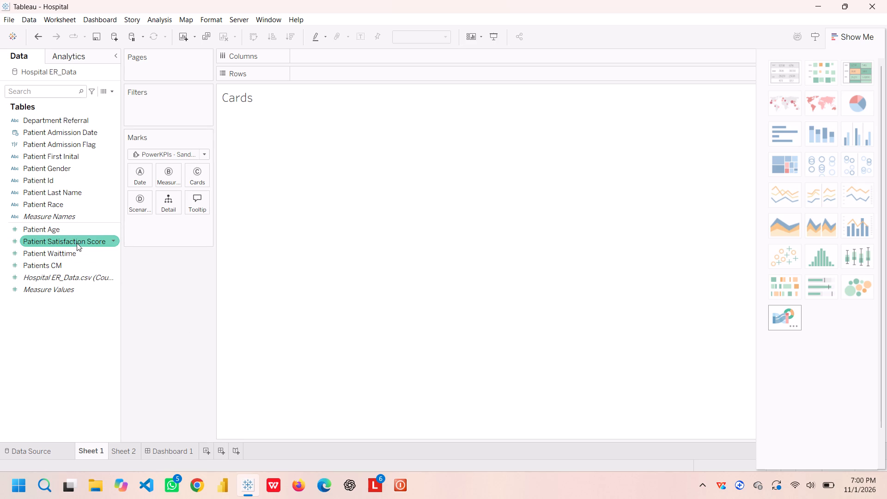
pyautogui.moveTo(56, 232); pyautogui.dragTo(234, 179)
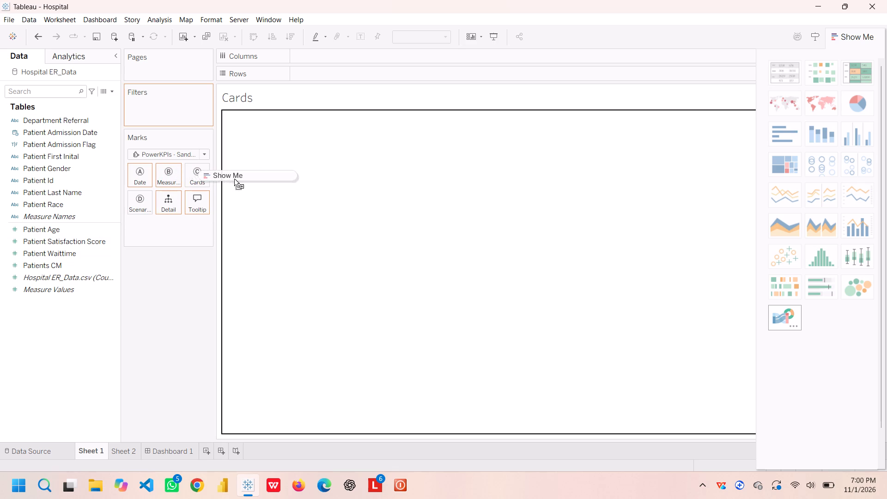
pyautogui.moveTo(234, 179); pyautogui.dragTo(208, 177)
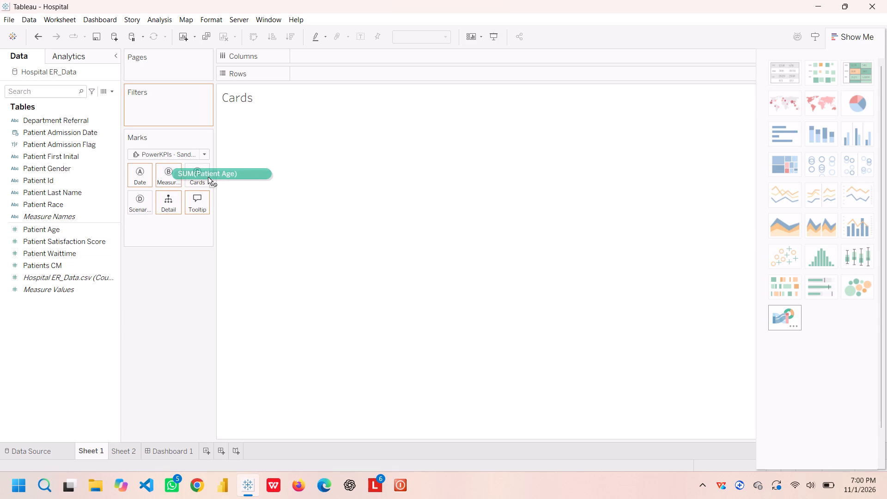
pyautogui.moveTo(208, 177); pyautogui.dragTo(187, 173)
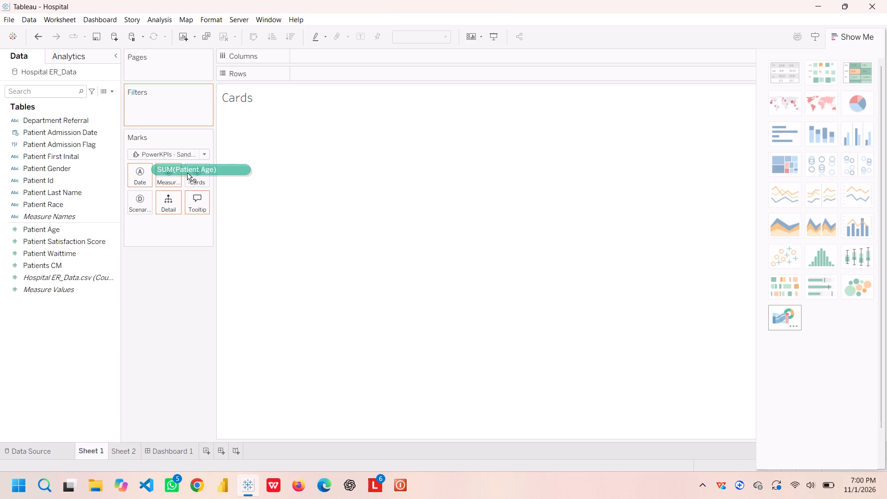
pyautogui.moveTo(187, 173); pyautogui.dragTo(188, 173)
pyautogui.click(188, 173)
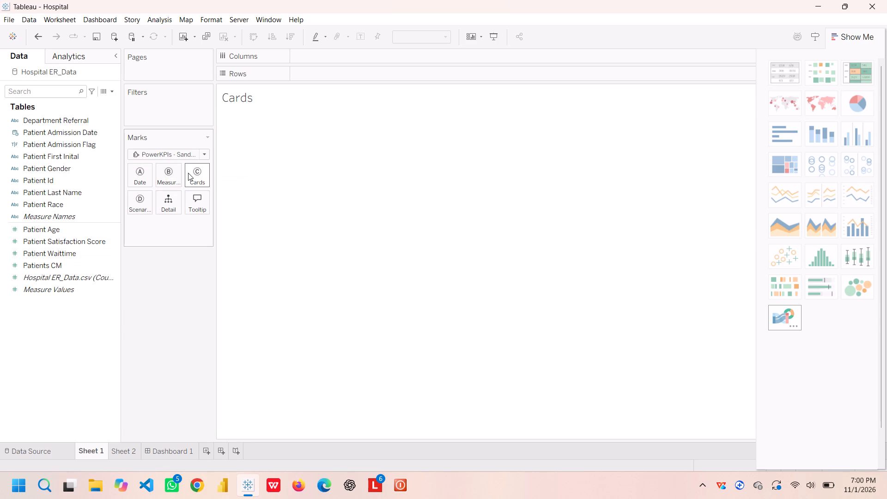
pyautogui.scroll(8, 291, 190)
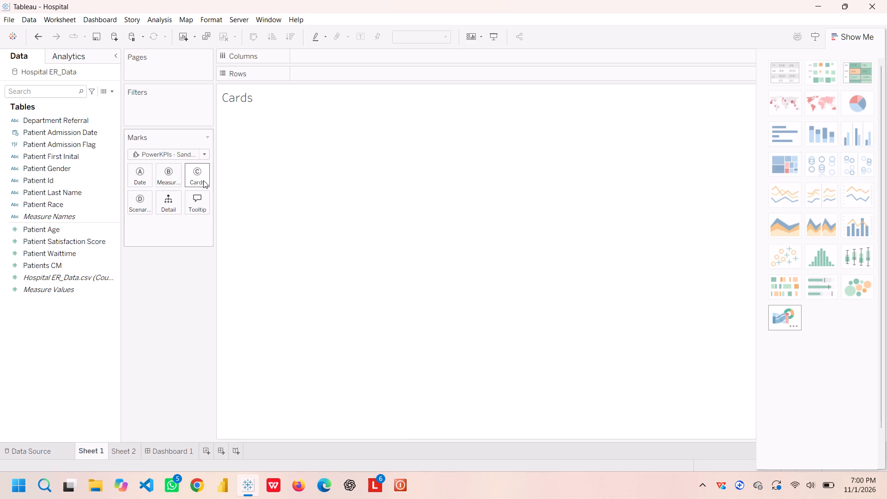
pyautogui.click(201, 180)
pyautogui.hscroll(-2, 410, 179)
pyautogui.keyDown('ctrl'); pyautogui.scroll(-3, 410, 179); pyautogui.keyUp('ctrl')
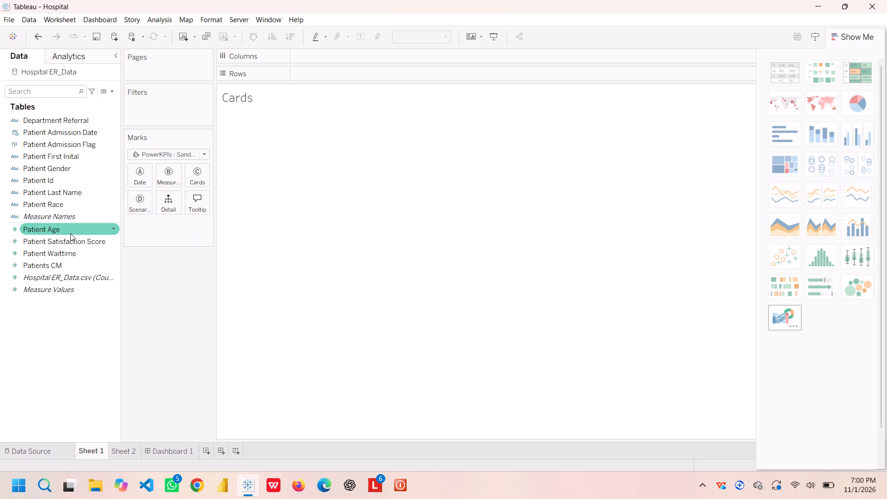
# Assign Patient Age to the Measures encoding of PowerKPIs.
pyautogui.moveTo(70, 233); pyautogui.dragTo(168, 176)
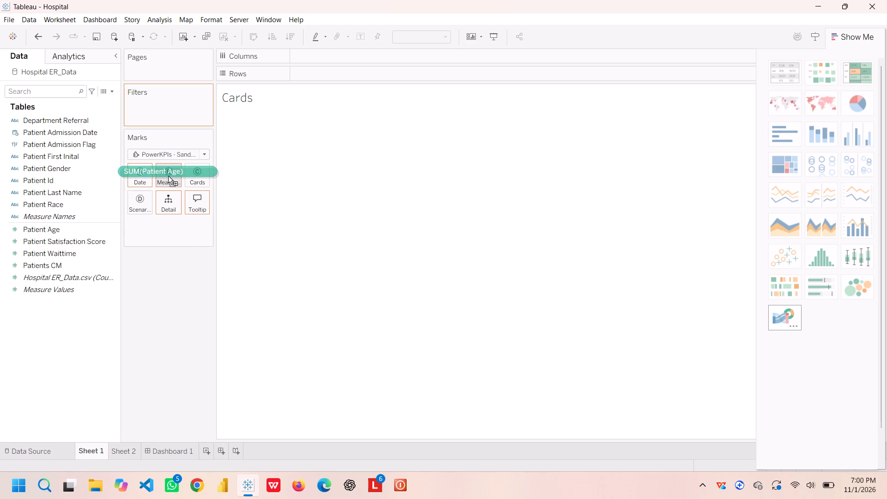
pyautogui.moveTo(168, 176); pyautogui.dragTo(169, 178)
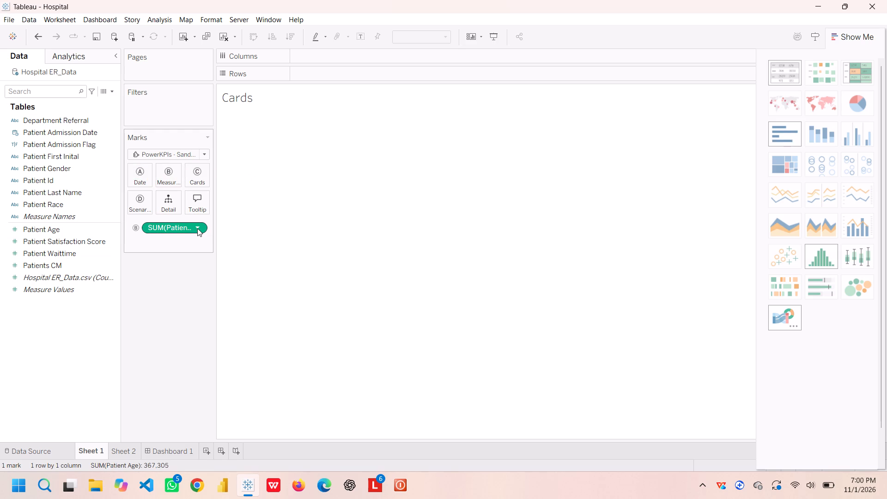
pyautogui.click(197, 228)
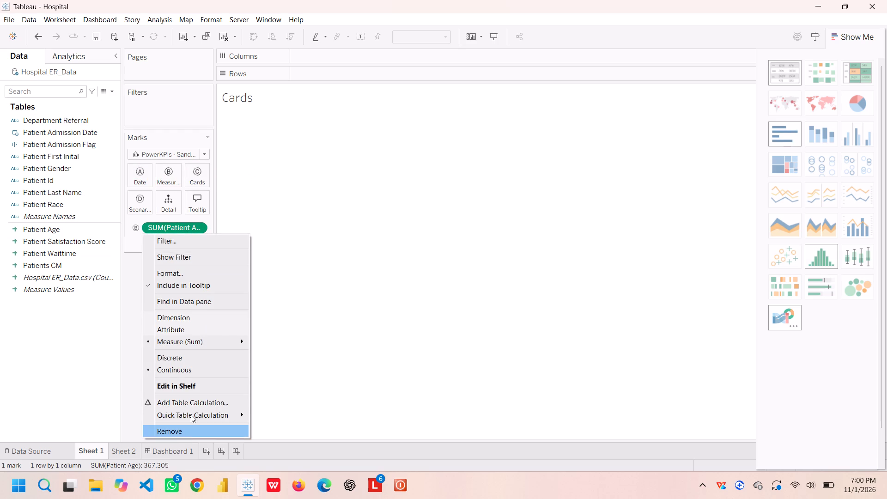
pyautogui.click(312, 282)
# Start configuring PowerKPIs and read its setup tutorial for grid and tree layouts.
pyautogui.keyDown('ctrl'); pyautogui.scroll(-5, 312, 282); pyautogui.keyUp('ctrl')
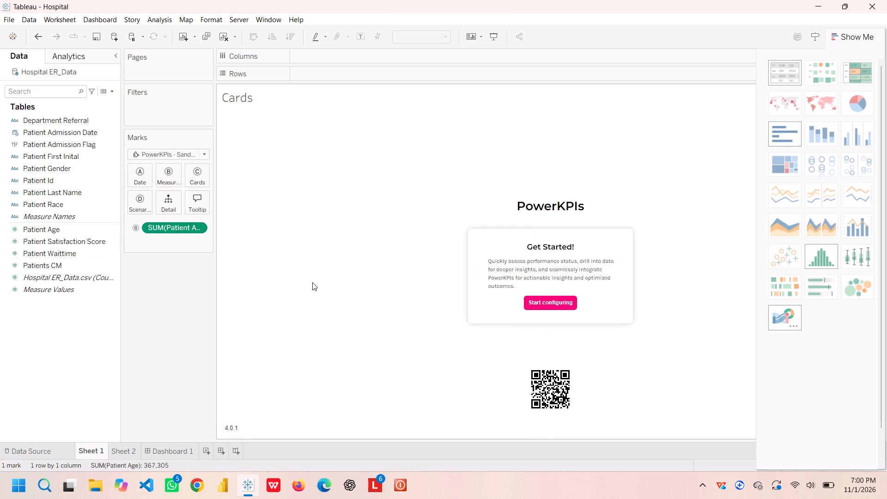
pyautogui.keyDown('ctrl'); pyautogui.scroll(3, 312, 282); pyautogui.keyUp('ctrl')
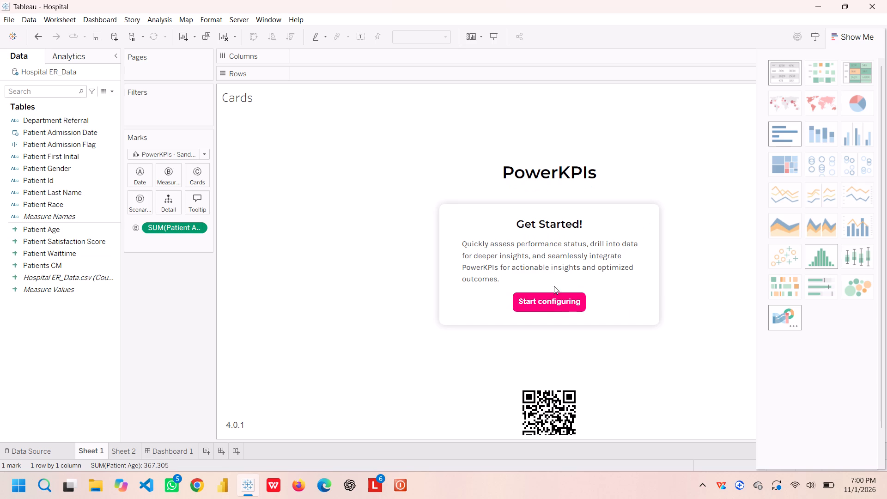
pyautogui.click(543, 305)
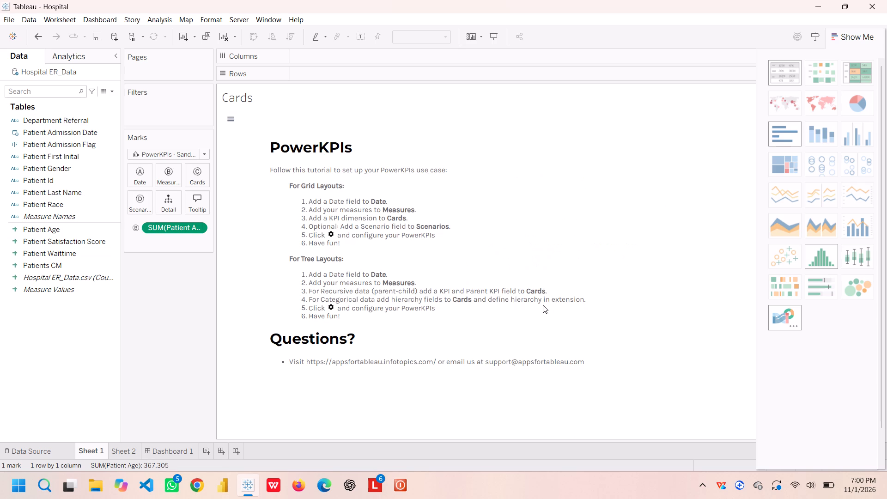
pyautogui.scroll(-3, 414, 285)
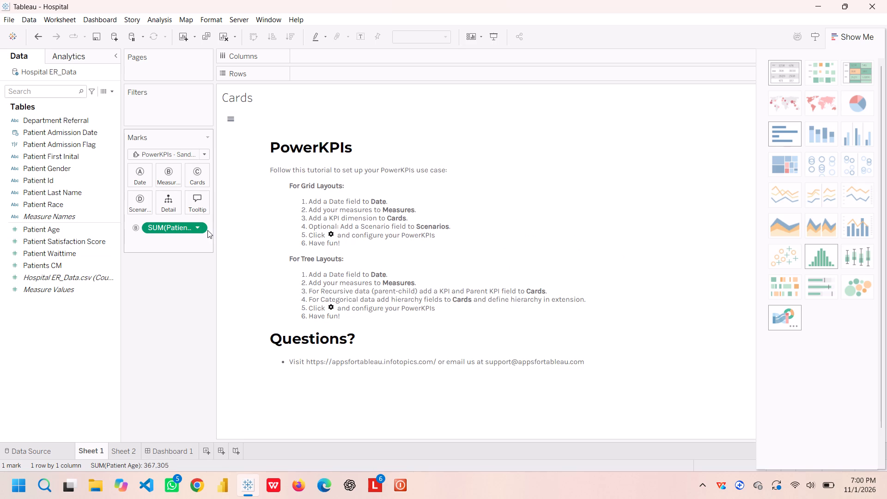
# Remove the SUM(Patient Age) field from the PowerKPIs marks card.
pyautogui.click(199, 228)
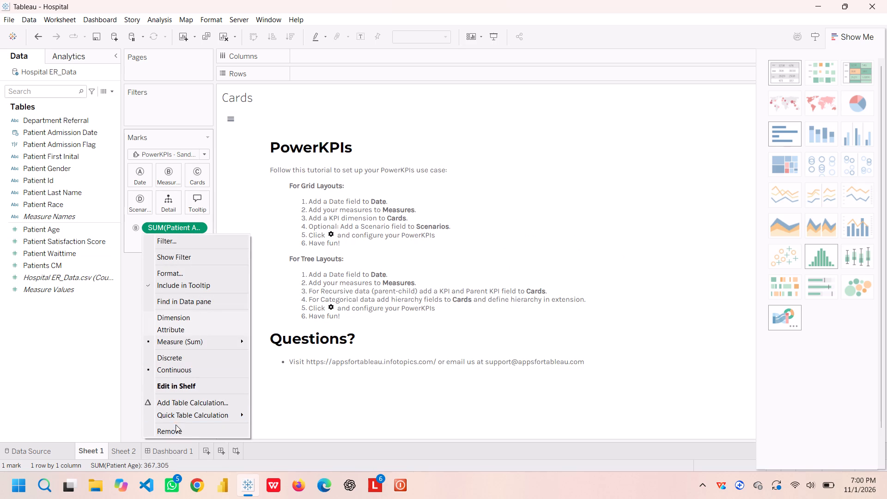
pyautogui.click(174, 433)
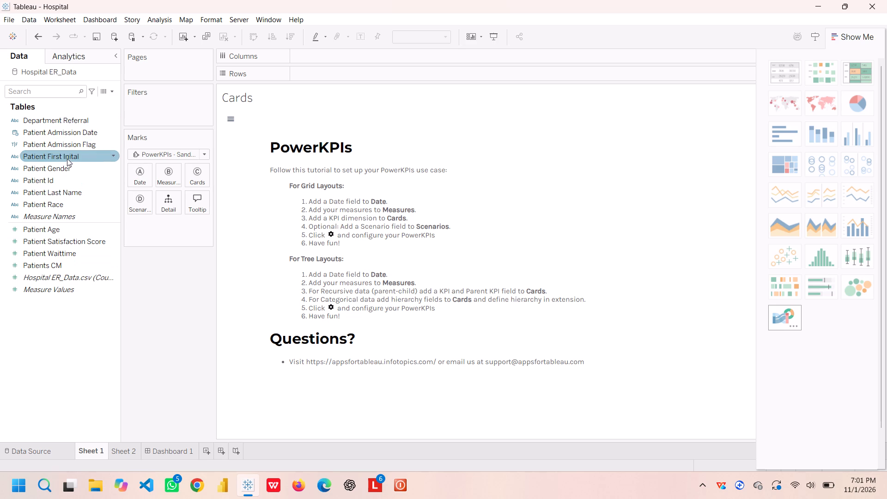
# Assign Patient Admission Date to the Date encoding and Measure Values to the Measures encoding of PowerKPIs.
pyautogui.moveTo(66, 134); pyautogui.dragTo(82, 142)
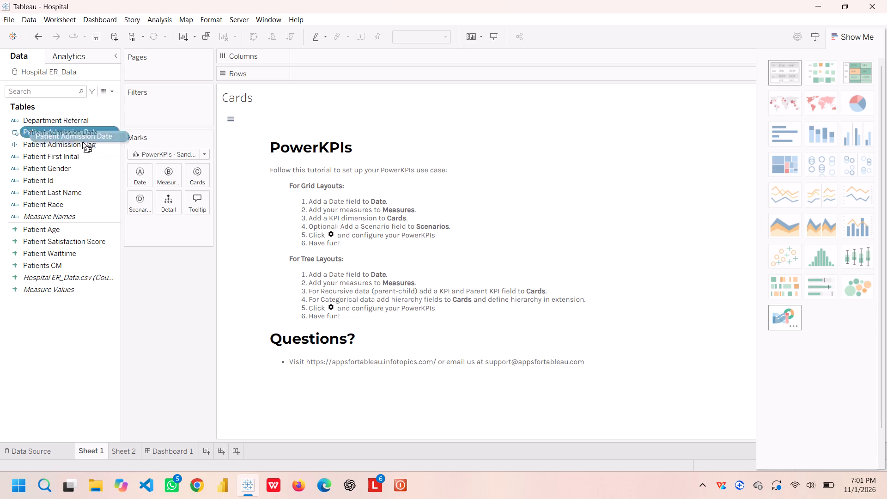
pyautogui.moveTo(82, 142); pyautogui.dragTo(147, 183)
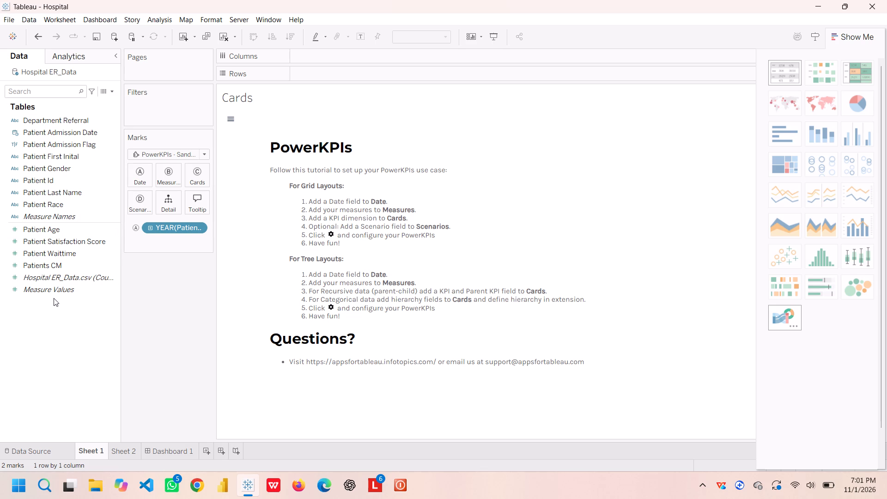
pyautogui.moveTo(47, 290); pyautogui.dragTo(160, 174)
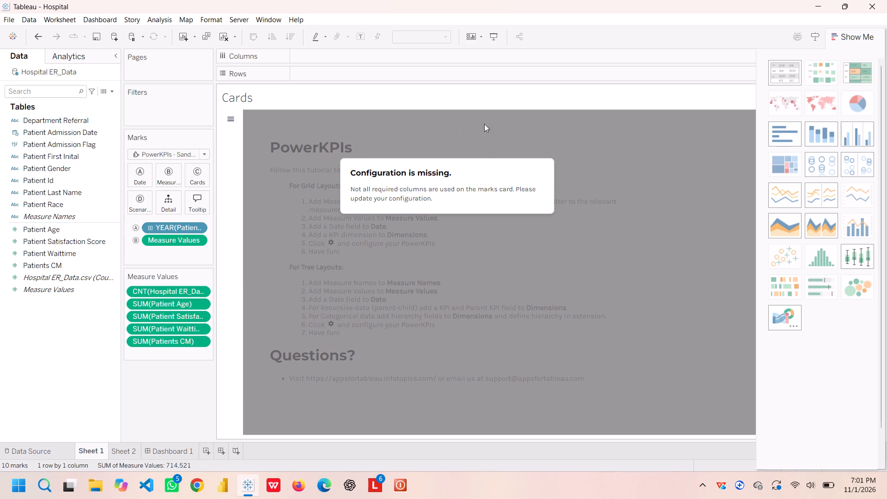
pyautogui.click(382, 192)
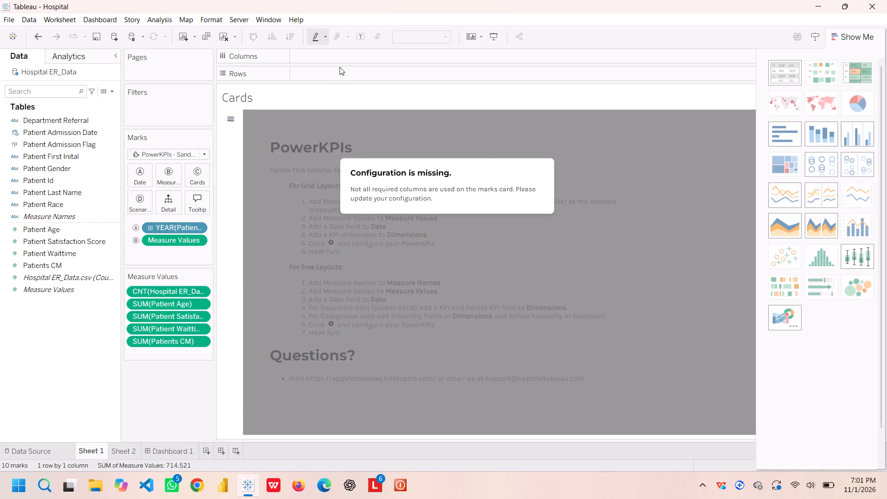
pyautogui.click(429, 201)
# Close the Hospital workbook and Tableau without saving the changes.
pyautogui.click(877, 0)
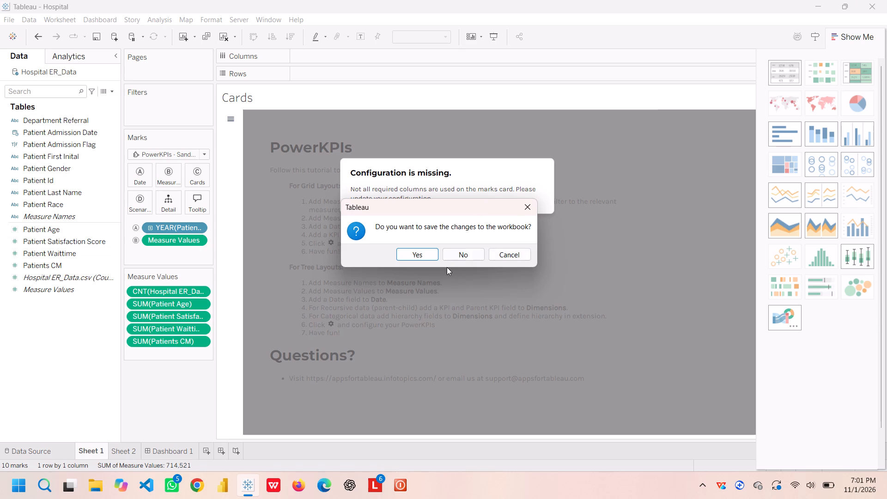
pyautogui.click(460, 253)
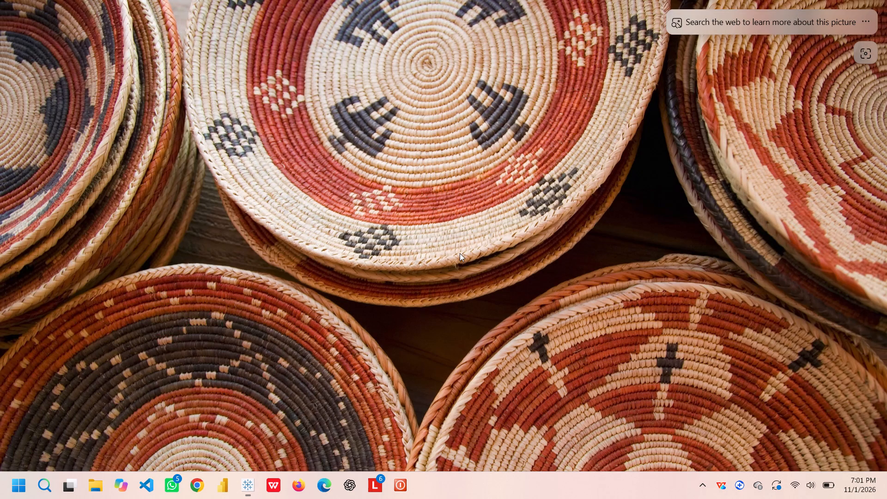